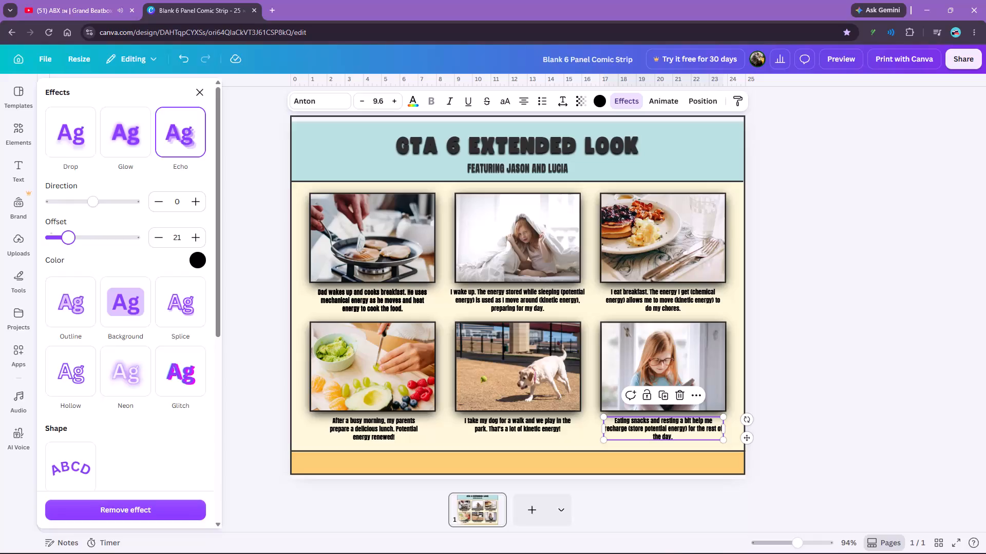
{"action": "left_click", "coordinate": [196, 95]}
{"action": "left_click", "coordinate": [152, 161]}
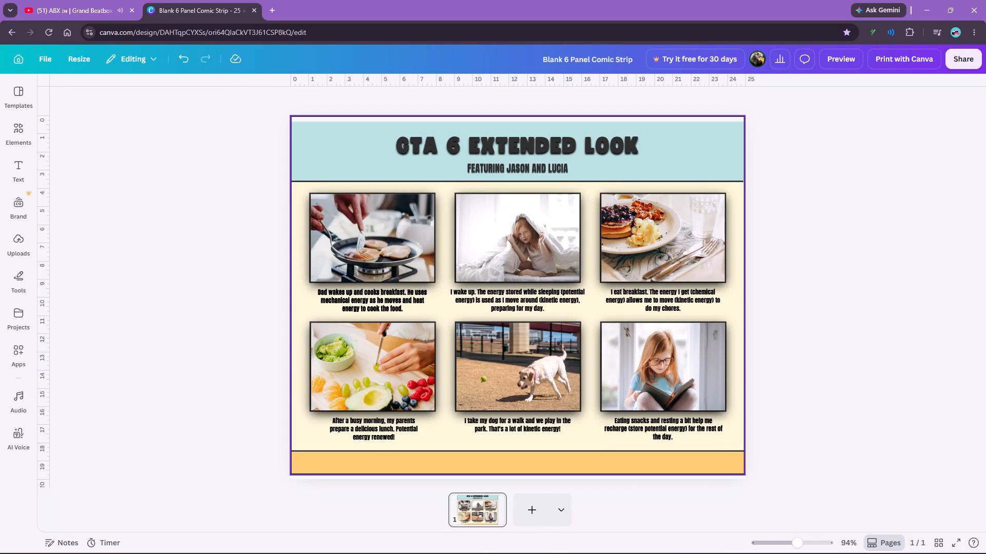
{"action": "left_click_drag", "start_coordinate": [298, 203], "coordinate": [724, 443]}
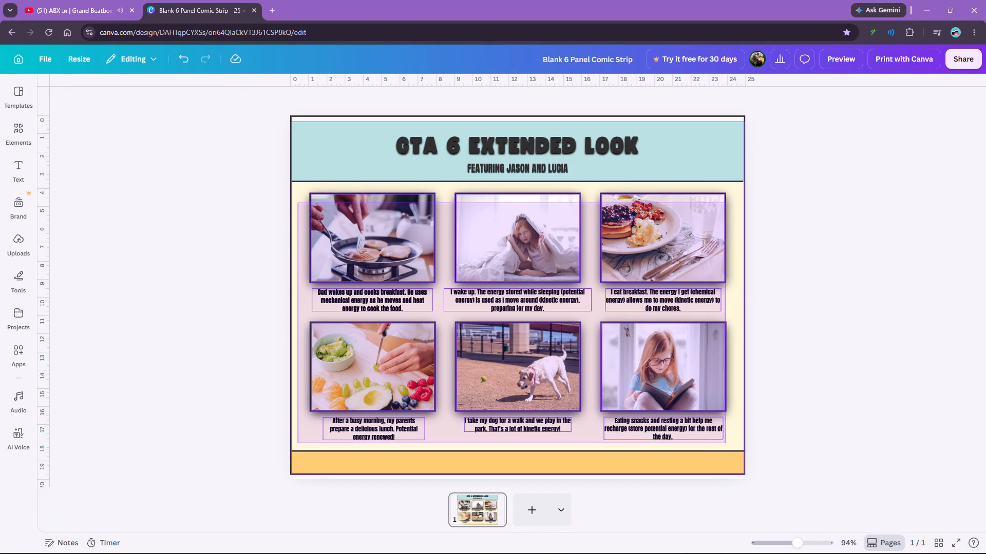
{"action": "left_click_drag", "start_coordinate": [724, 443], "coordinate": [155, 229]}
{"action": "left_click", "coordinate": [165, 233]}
Try the Shift text animation on the first caption, under the frying-pan photo, and replace it with Bounce.
{"action": "left_click", "coordinate": [359, 292]}
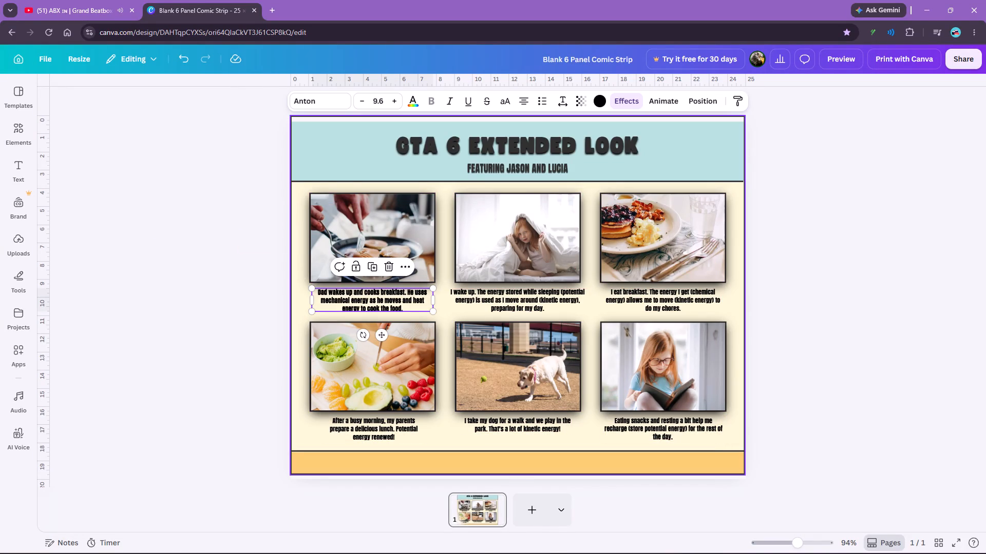
{"action": "left_click", "coordinate": [667, 102]}
{"action": "left_click", "coordinate": [174, 287]}
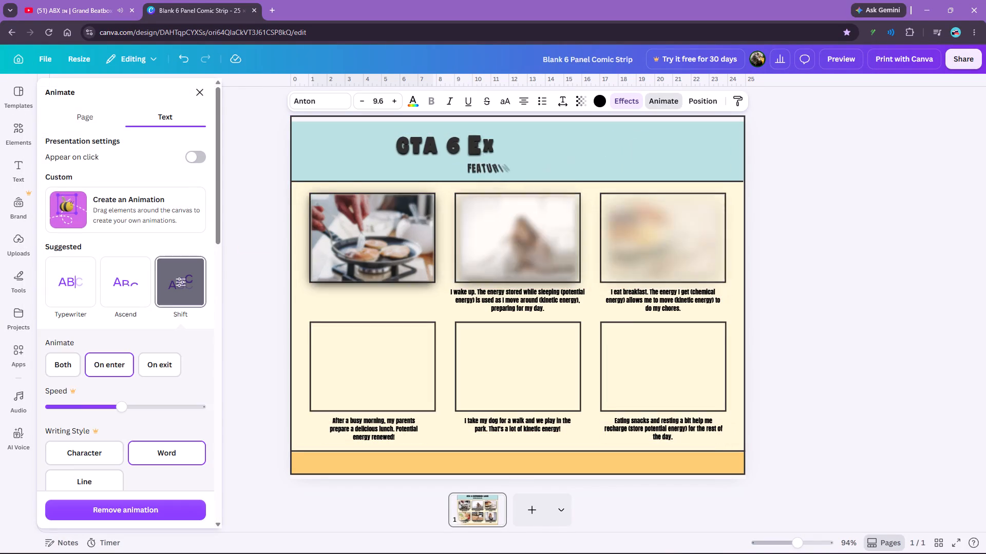
{"action": "scroll", "coordinate": [129, 303], "scroll_direction": "down", "scroll_amount": 4}
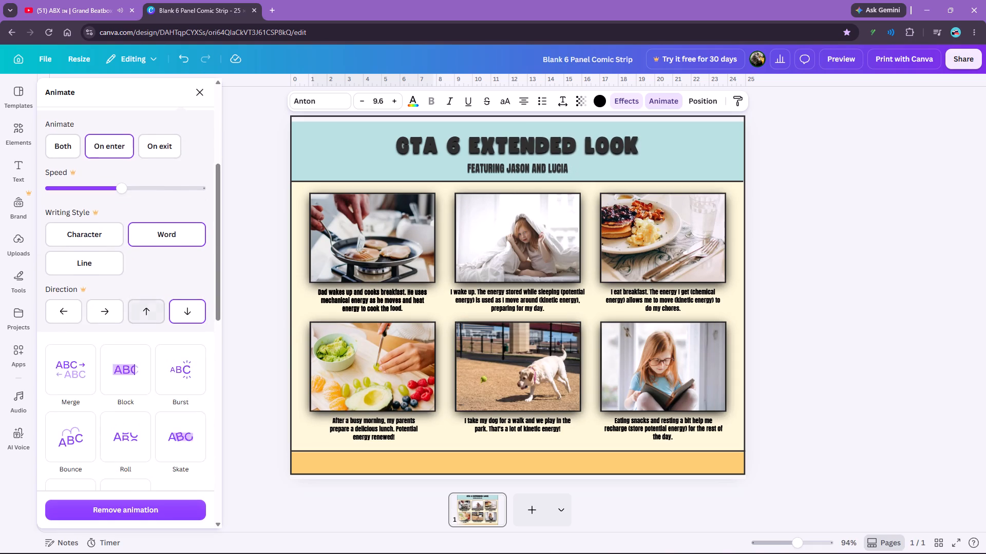
{"action": "scroll", "coordinate": [119, 348], "scroll_direction": "down", "scroll_amount": 3}
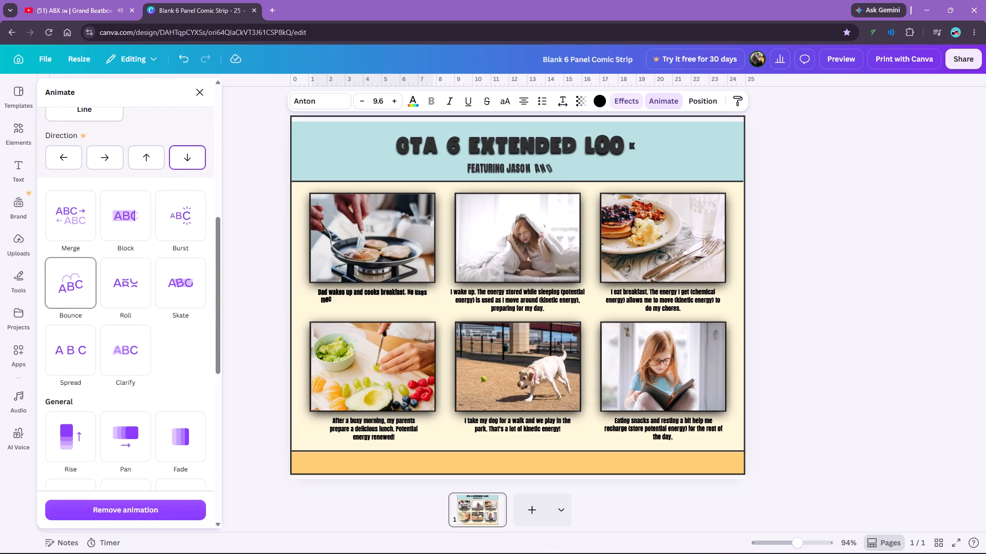
{"action": "left_click", "coordinate": [71, 283]}
Apply the Bounce text animation to the second and third captions in the comic strip's top row.
{"action": "left_click", "coordinate": [514, 311]}
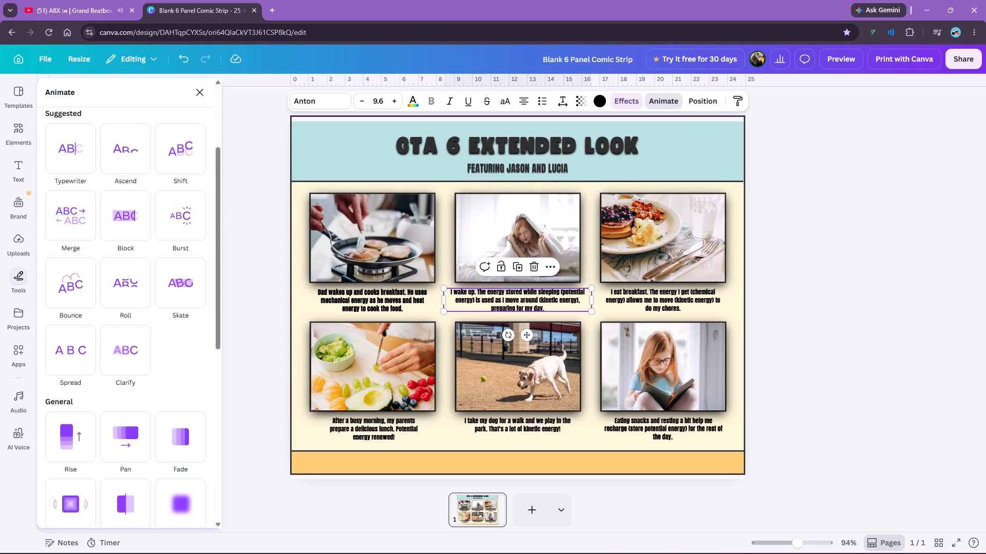
{"action": "left_click", "coordinate": [31, 283]}
{"action": "left_click", "coordinate": [19, 277]}
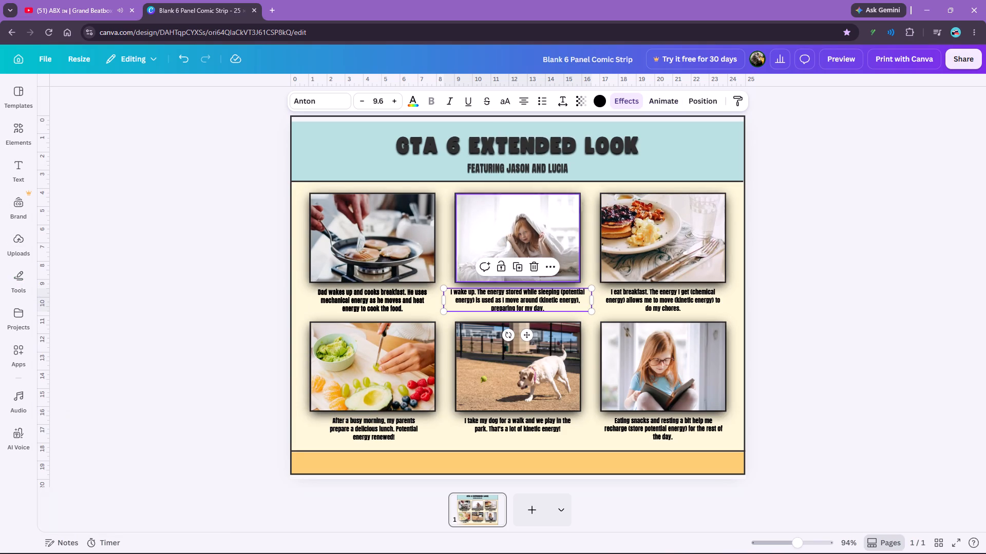
{"action": "left_click", "coordinate": [662, 102]}
{"action": "scroll", "coordinate": [126, 382], "scroll_direction": "down", "scroll_amount": 3}
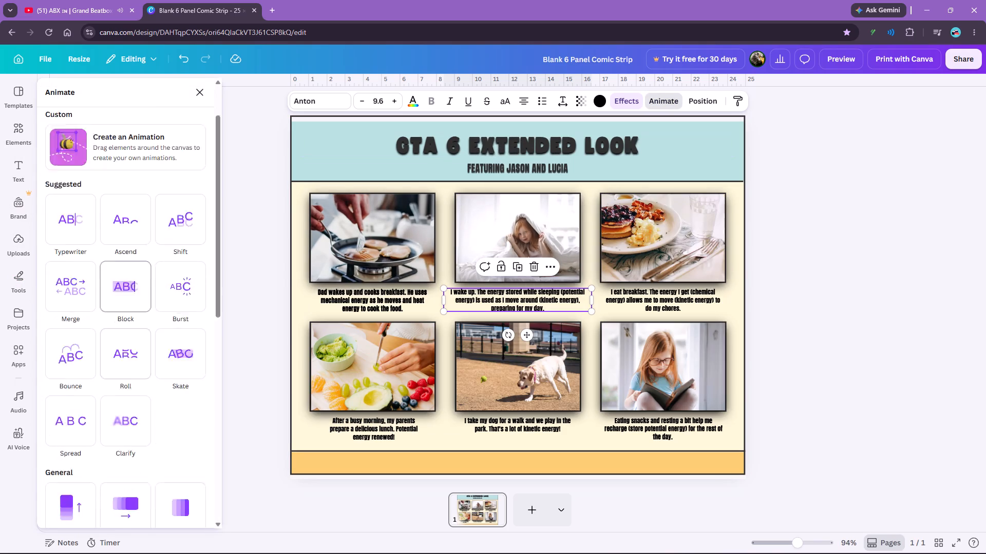
{"action": "left_click", "coordinate": [81, 269]}
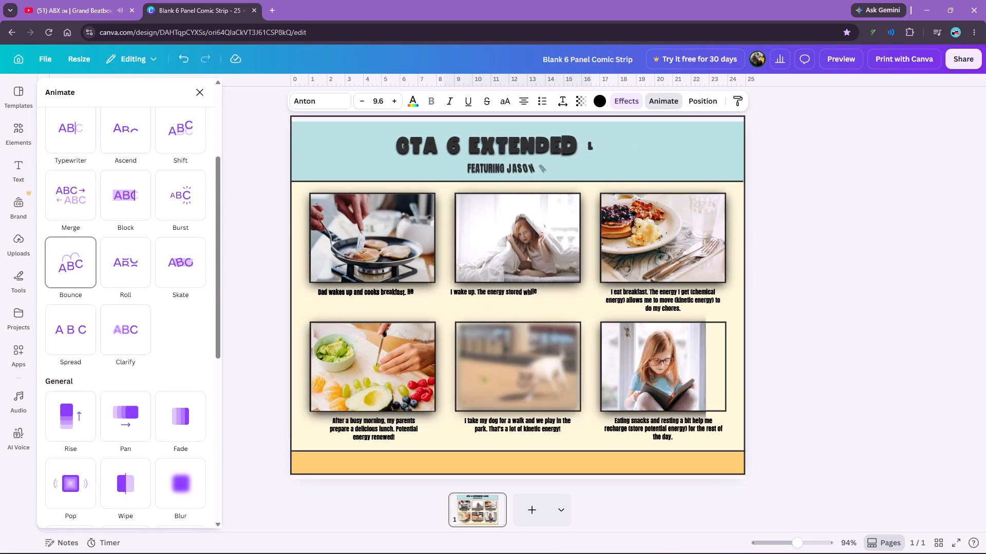
{"action": "left_click", "coordinate": [671, 309]}
{"action": "left_click", "coordinate": [65, 243]}
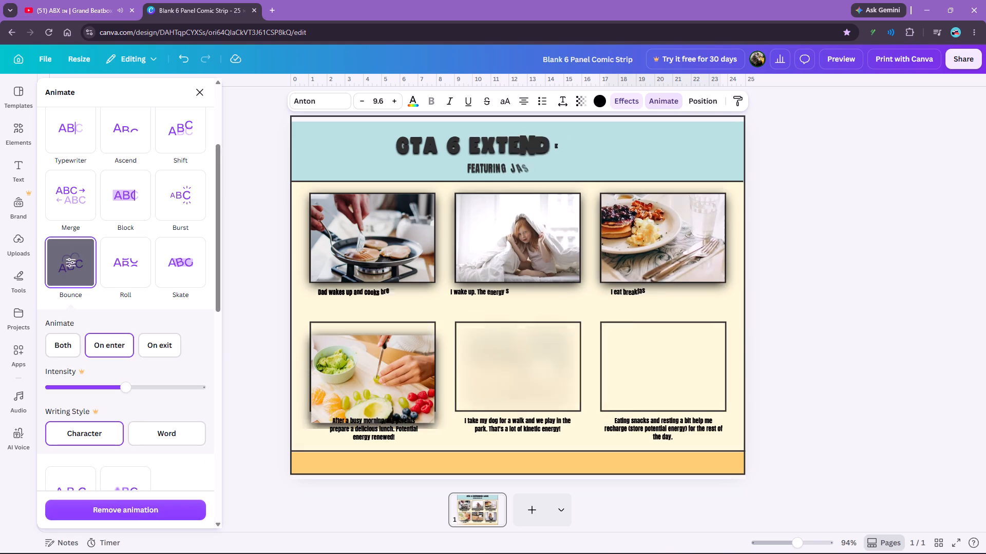
Apply the Bounce text animation to all three captions in the comic strip's bottom row.
{"action": "left_click", "coordinate": [363, 428]}
{"action": "left_click", "coordinate": [74, 260]}
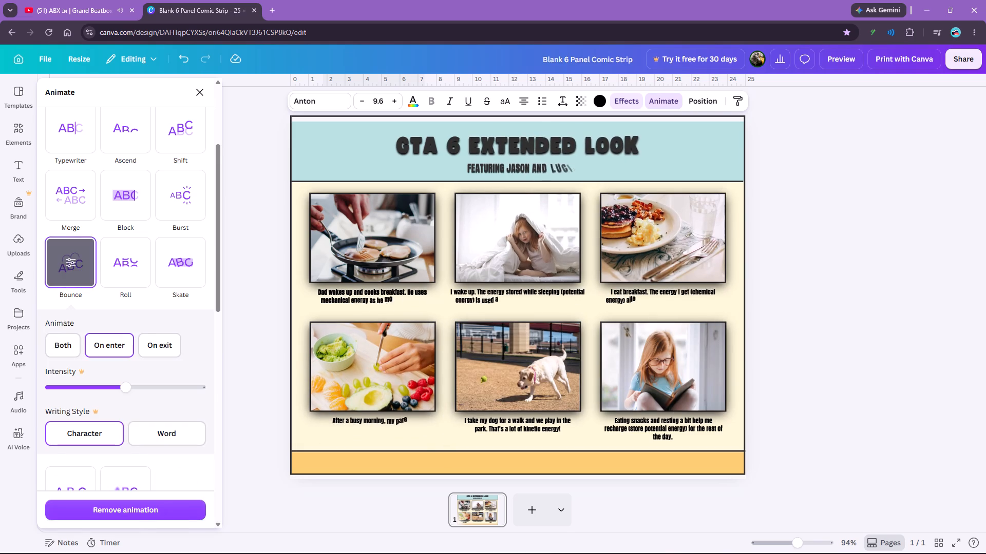
{"action": "left_click", "coordinate": [533, 428]}
{"action": "left_click", "coordinate": [84, 270]}
{"action": "left_click", "coordinate": [653, 420]}
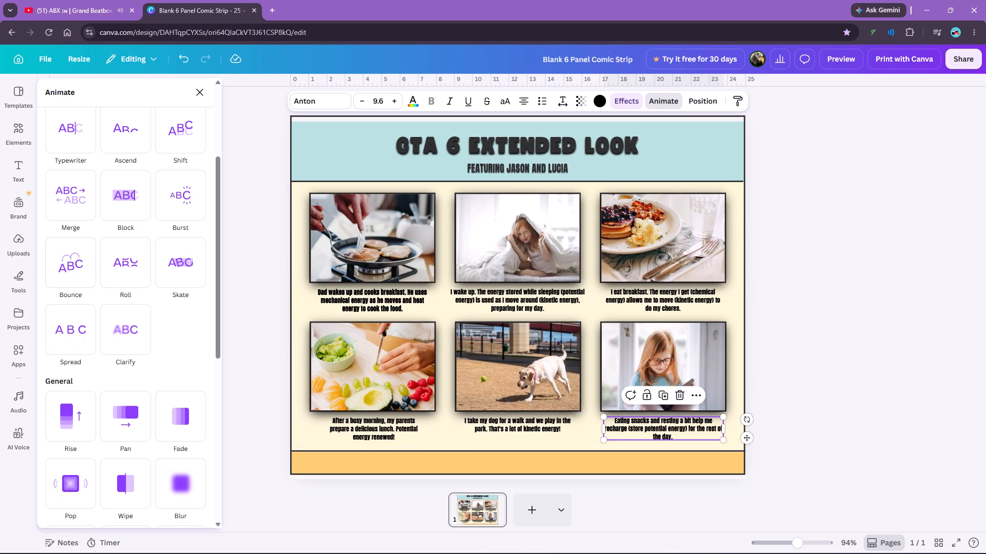
{"action": "left_click", "coordinate": [73, 262]}
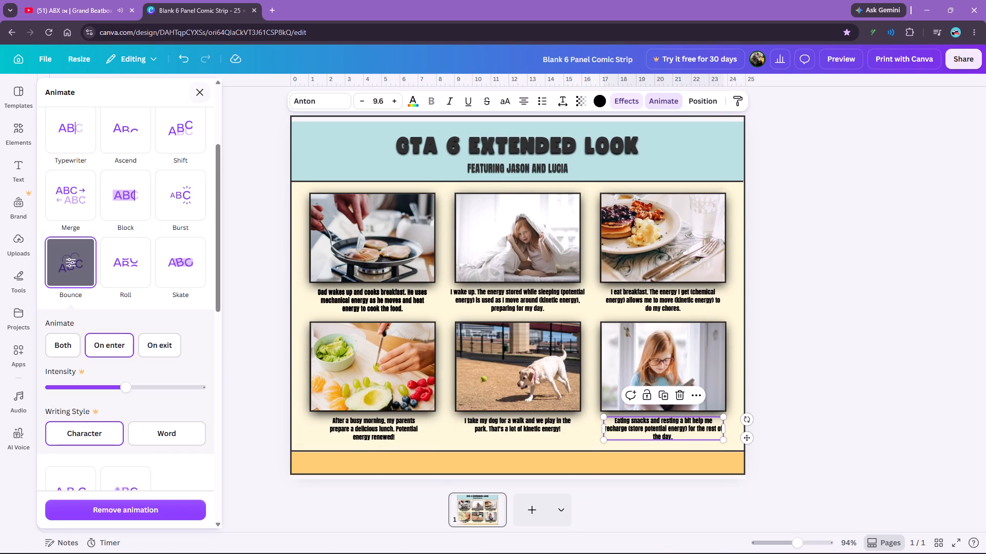
{"action": "left_click", "coordinate": [199, 91]}
{"action": "left_click", "coordinate": [197, 176]}
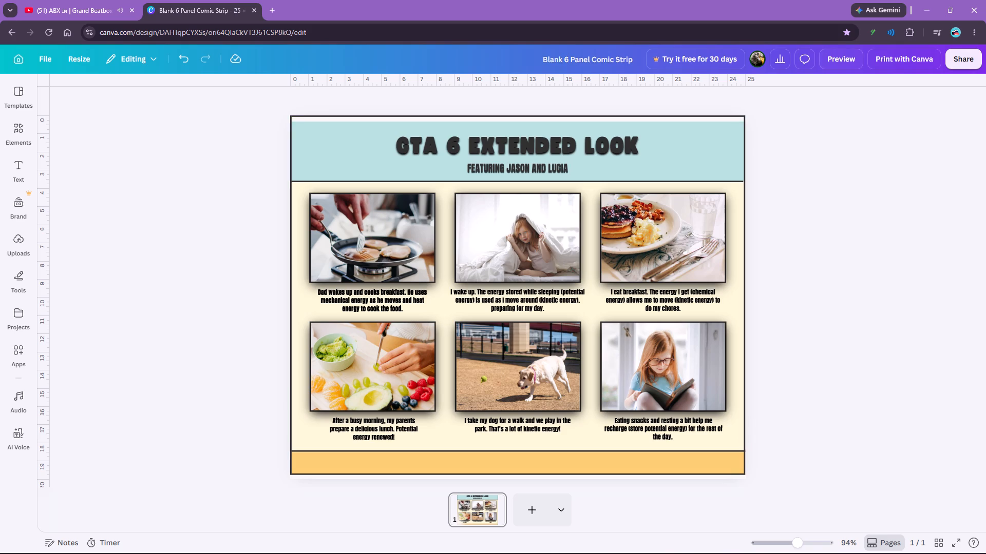
Preview the animated comic strip through to its end and return to the editor.
{"action": "left_click", "coordinate": [839, 55]}
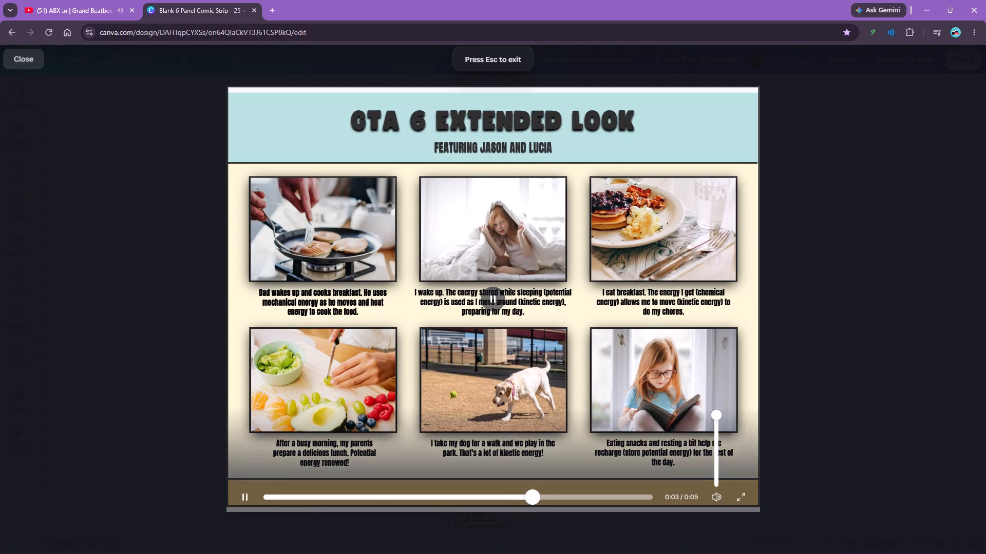
{"action": "left_click", "coordinate": [635, 496]}
{"action": "left_click", "coordinate": [31, 64]}
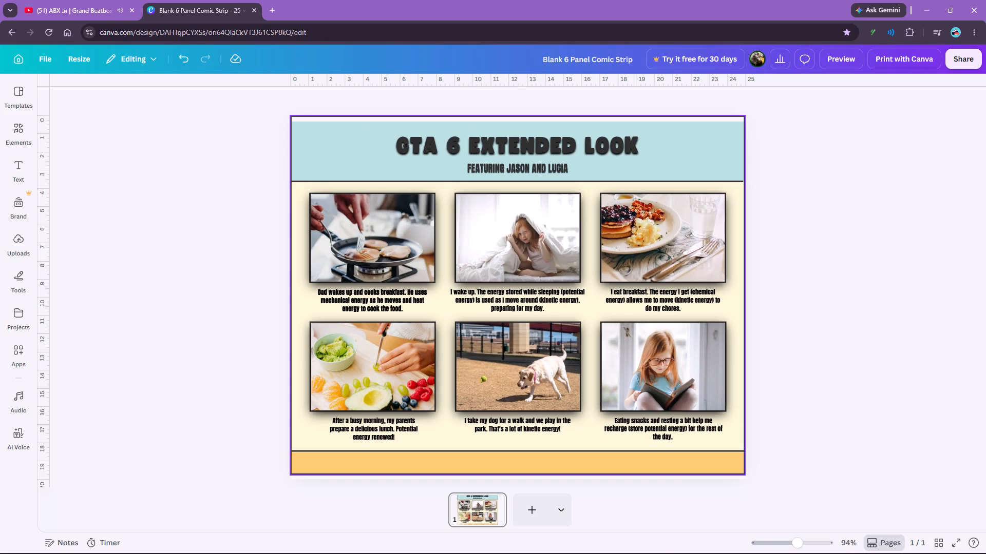
Look over the print products offered for the comic strip and return to the design.
{"action": "left_click", "coordinate": [925, 57]}
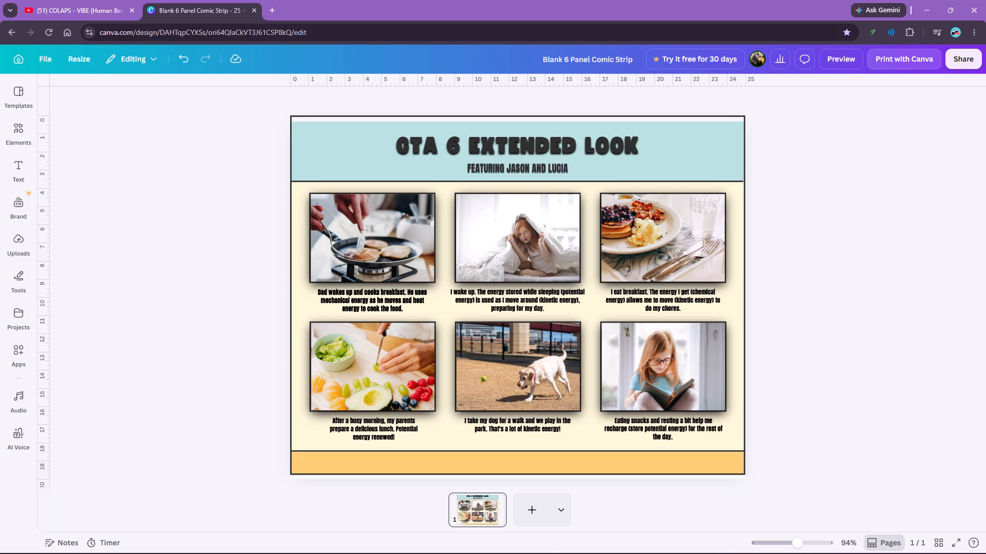
{"action": "scroll", "coordinate": [884, 223], "scroll_direction": "down", "scroll_amount": 3}
{"action": "scroll", "coordinate": [884, 228], "scroll_direction": "up", "scroll_amount": 5}
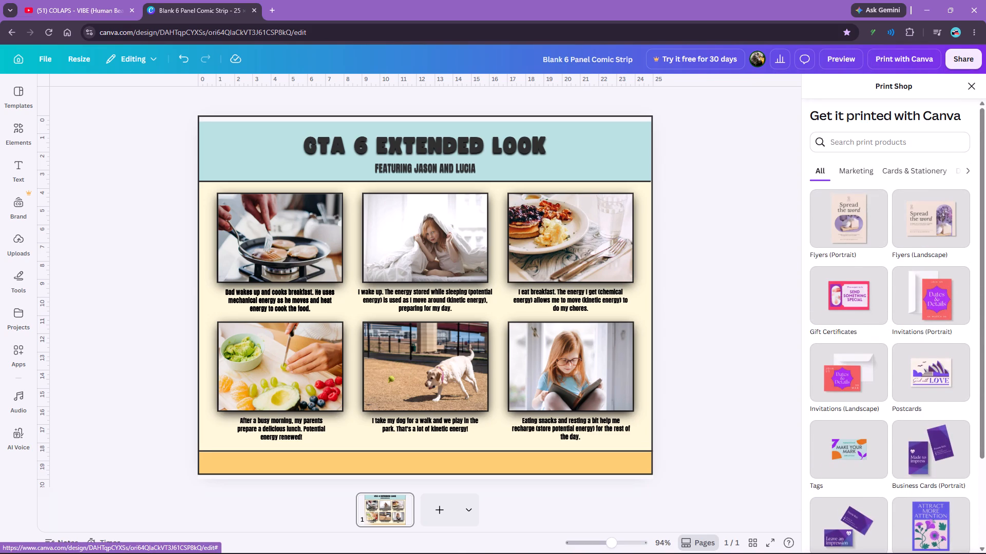
{"action": "left_click", "coordinate": [973, 89]}
{"action": "left_click", "coordinate": [814, 121]}
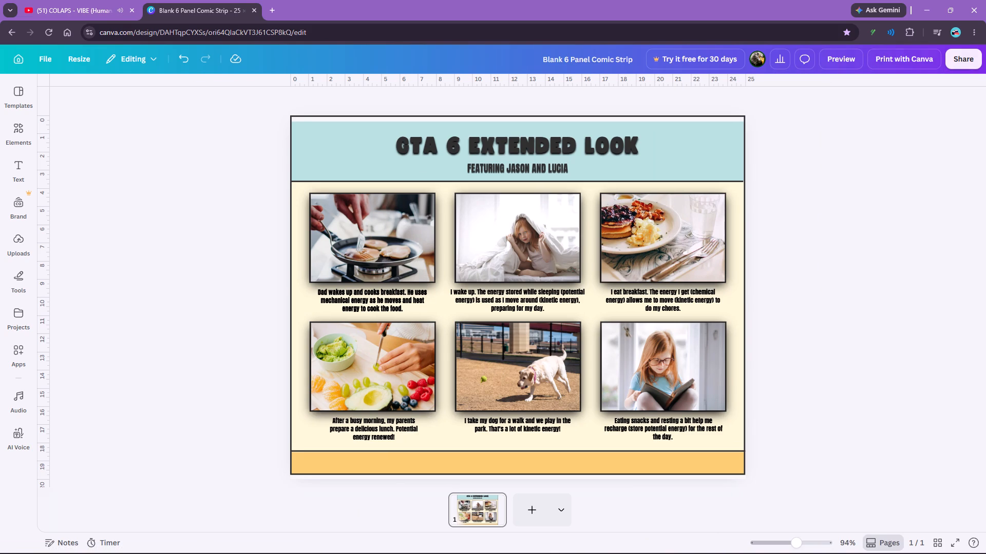
Copy the comic strip design's share link.
{"action": "left_click", "coordinate": [956, 62]}
{"action": "left_click", "coordinate": [863, 228]}
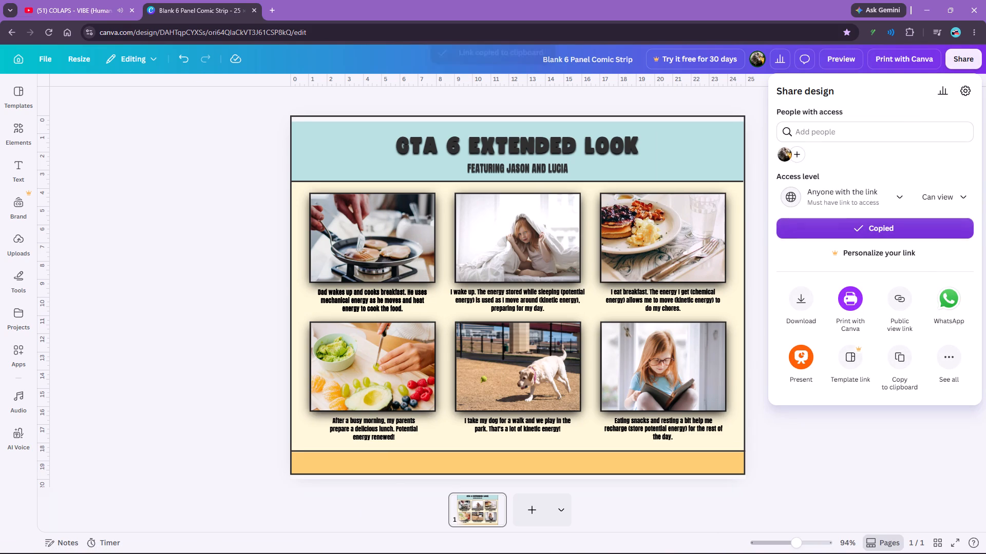
{"action": "left_click", "coordinate": [727, 102]}
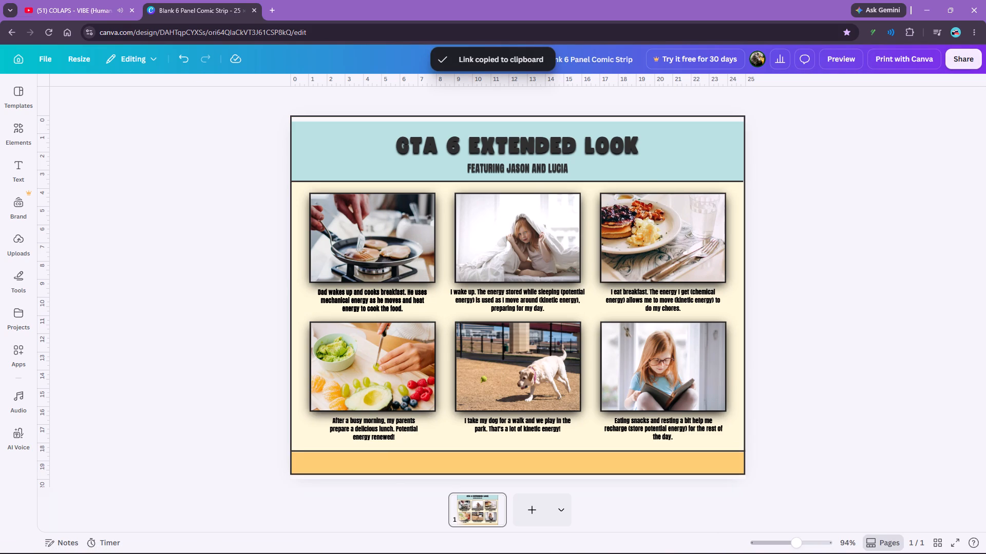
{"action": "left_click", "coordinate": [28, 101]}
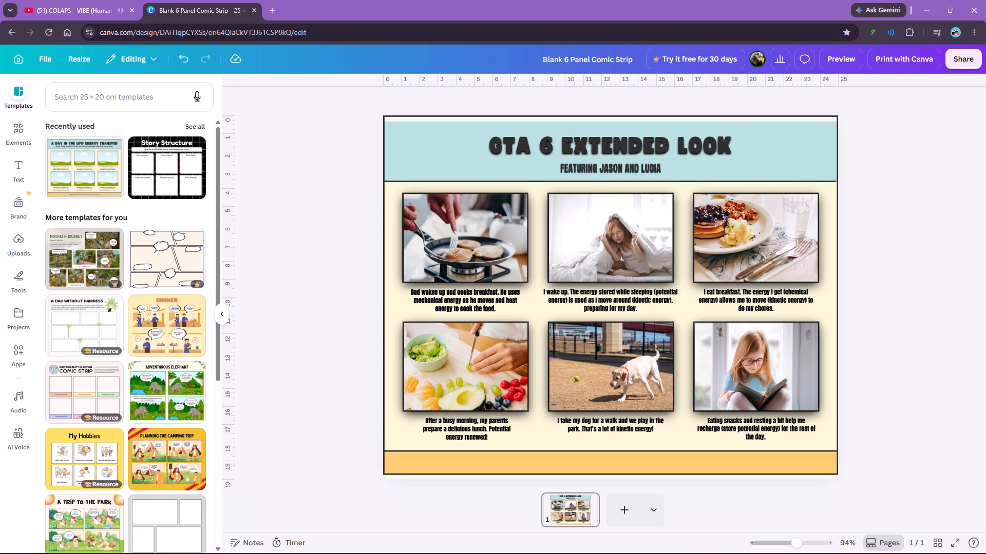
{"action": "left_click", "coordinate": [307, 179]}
Leave the comic strip for the home page, create a new blank presentation, and close the leftover home page.
{"action": "left_click", "coordinate": [14, 67]}
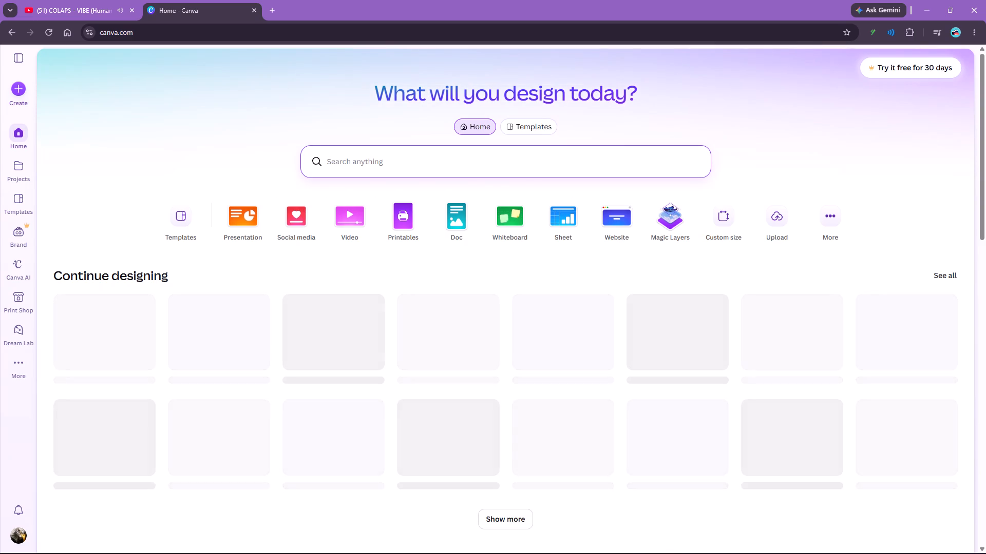
{"action": "left_click", "coordinate": [246, 224]}
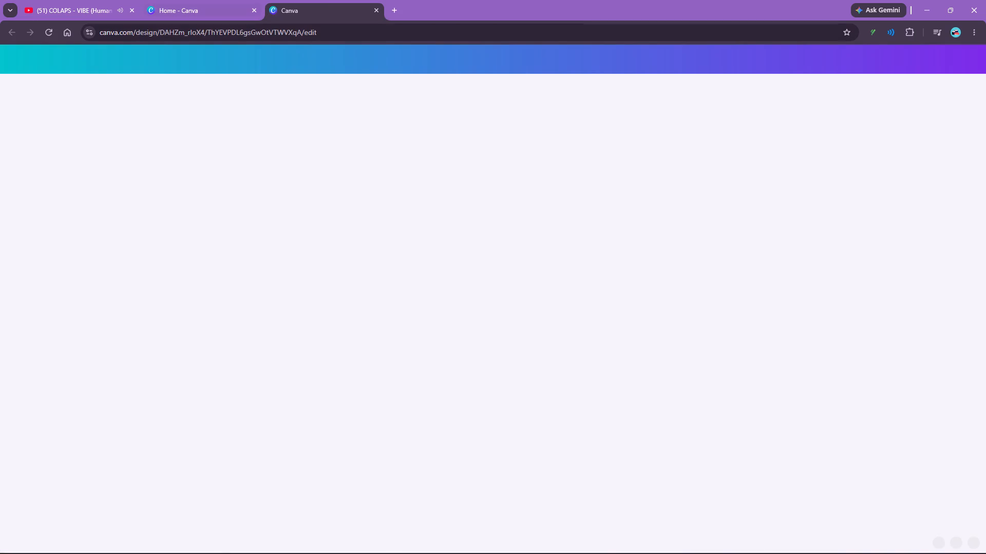
{"action": "left_click", "coordinate": [256, 11]}
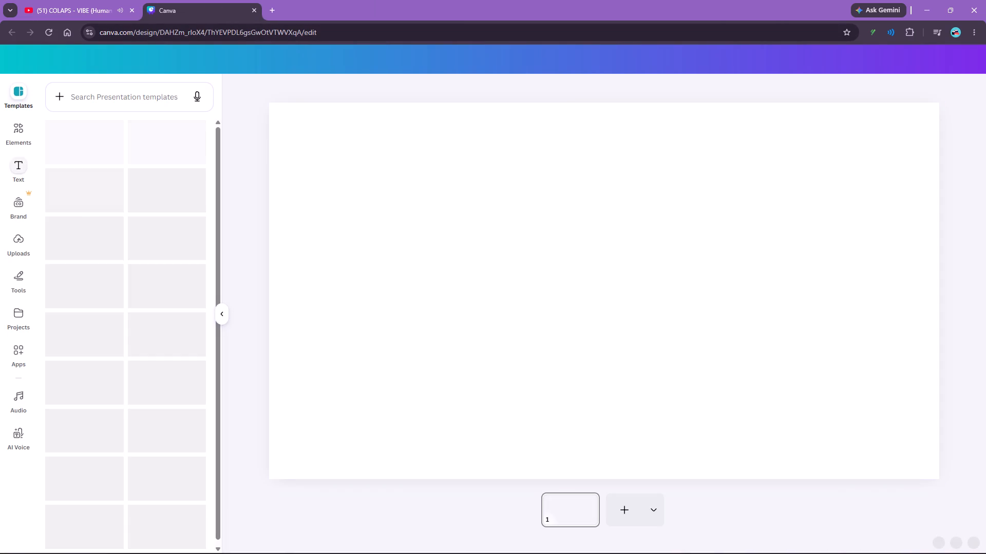
Browse the presentation templates and apply all 10 pages of the Red Black Neon Cinema Presentation.
{"action": "scroll", "coordinate": [149, 185], "scroll_direction": "down", "scroll_amount": 2}
{"action": "scroll", "coordinate": [175, 233], "scroll_direction": "down", "scroll_amount": 1}
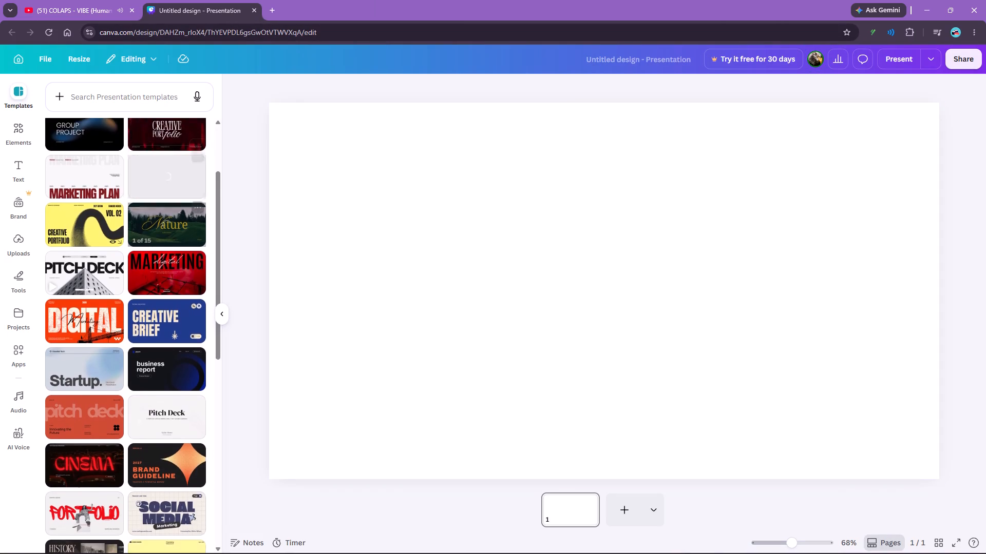
{"action": "scroll", "coordinate": [177, 238], "scroll_direction": "down", "scroll_amount": 1}
{"action": "scroll", "coordinate": [180, 243], "scroll_direction": "up", "scroll_amount": 1}
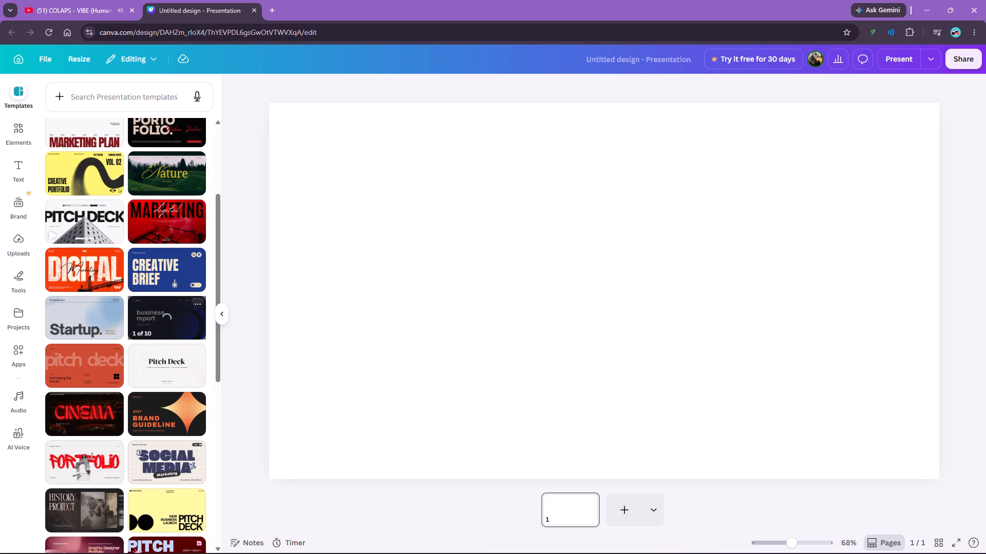
{"action": "scroll", "coordinate": [144, 410], "scroll_direction": "down", "scroll_amount": 2}
{"action": "left_click", "coordinate": [86, 306]}
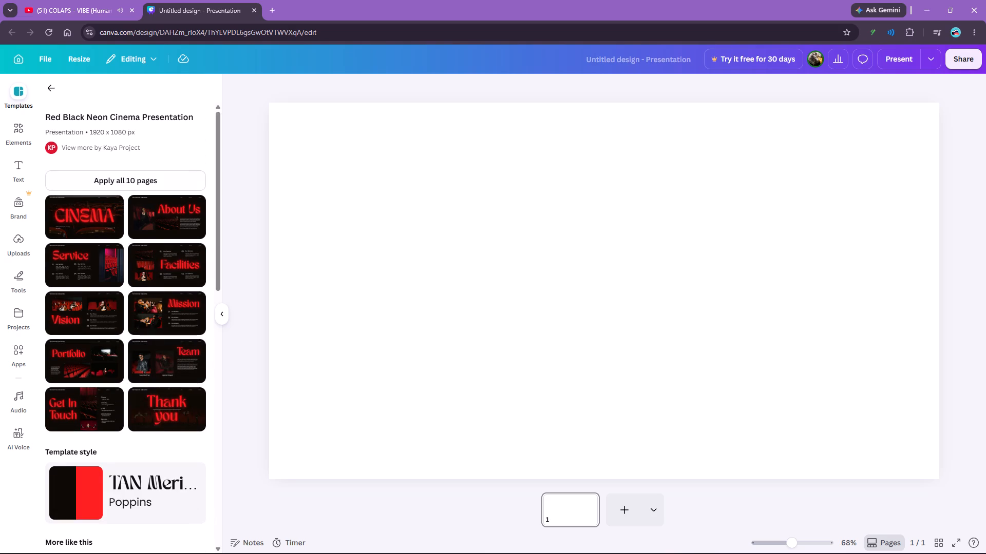
{"action": "left_click", "coordinate": [135, 179]}
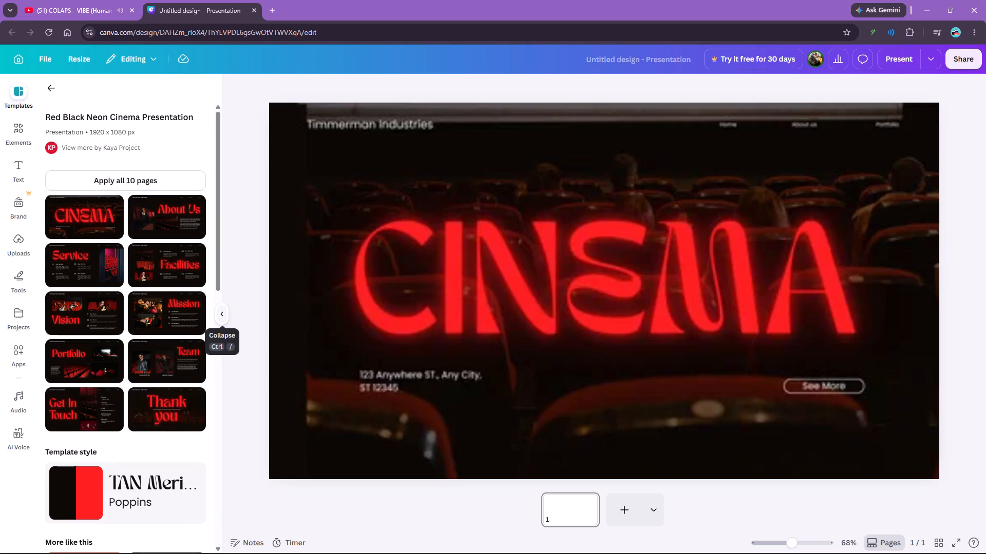
{"action": "left_click", "coordinate": [220, 313]}
{"action": "left_click", "coordinate": [117, 267]}
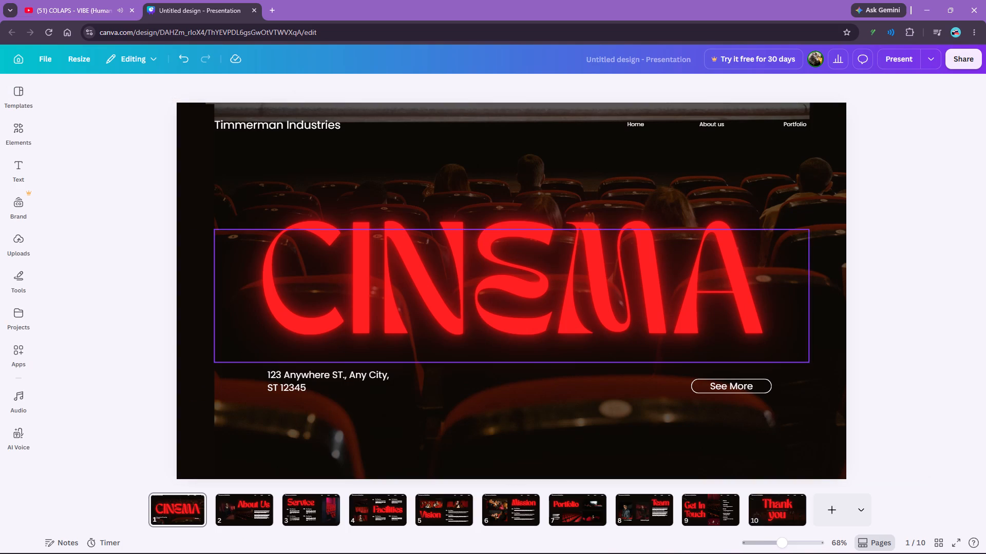
Replace the company name "Timmerman Industries" on the first slide with "AR PVT. LTD".
{"action": "triple_click", "coordinate": [301, 125]}
{"action": "triple_click", "coordinate": [295, 126]}
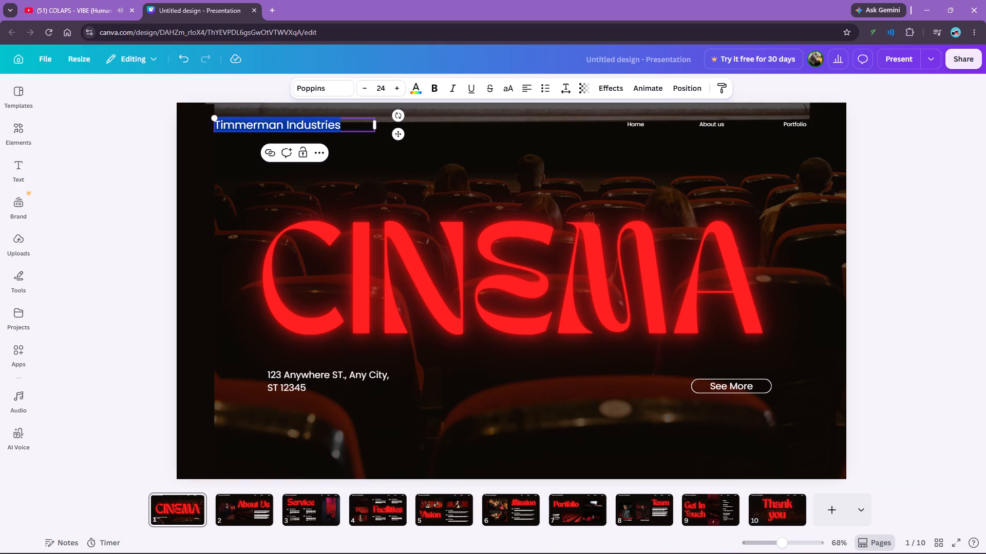
{"action": "type", "text": "AR PVT. LTD"}
{"action": "key", "text": "space"}
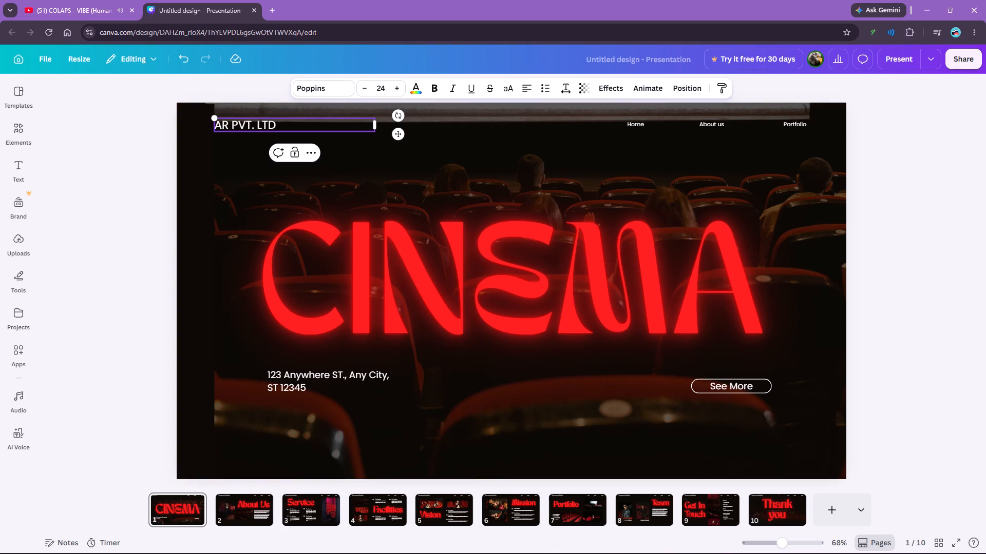
Increase the font size of the "Home" navigation label on the first slide to 21.
{"action": "left_click", "coordinate": [638, 122]}
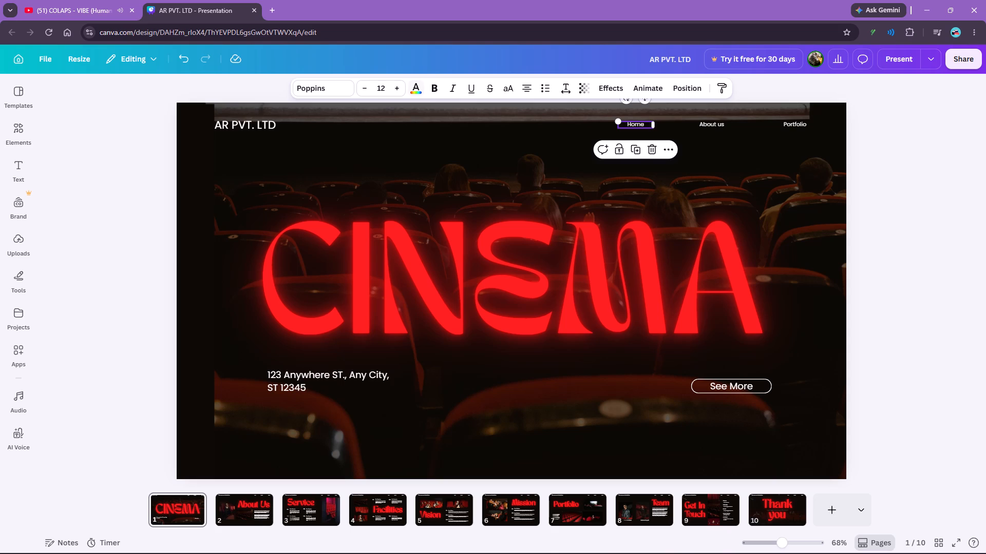
{"action": "triple_click", "coordinate": [399, 87]}
{"action": "triple_click", "coordinate": [399, 87]}
{"action": "triple_click", "coordinate": [399, 87]}
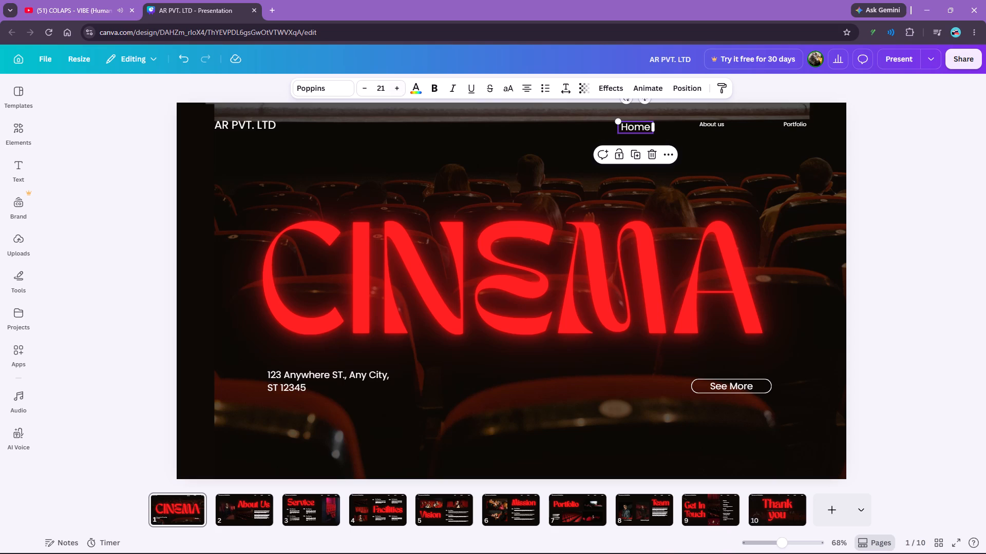
Set the "Home" label's font size to 20 and move it level with the company name.
{"action": "left_click", "coordinate": [356, 88]}
{"action": "left_click_drag", "start_coordinate": [635, 130], "coordinate": [627, 128]}
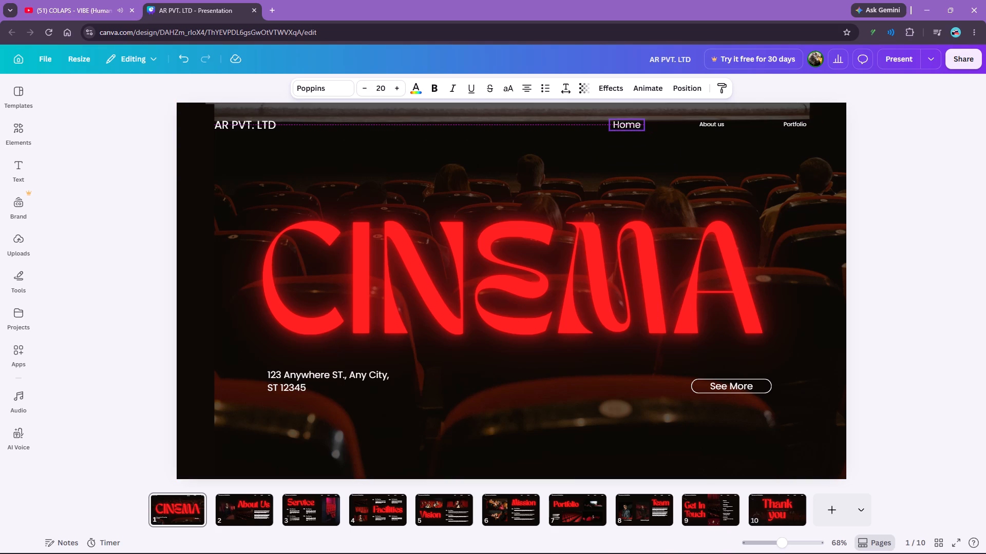
{"action": "left_click_drag", "start_coordinate": [627, 128], "coordinate": [628, 128]}
Set the font size of the "About us" and "Portfolio" navigation labels on the first slide to 20.
{"action": "left_click", "coordinate": [714, 124]}
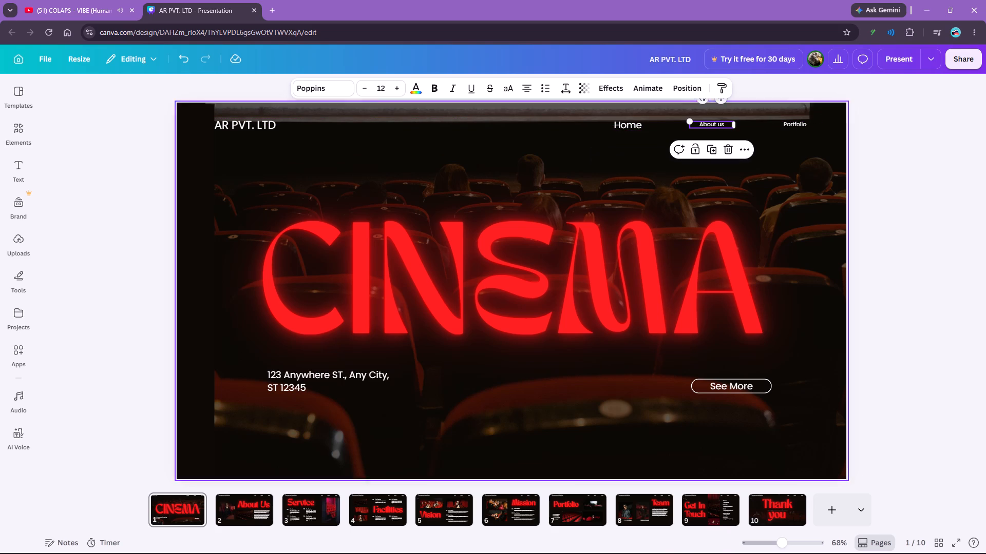
{"action": "triple_click", "coordinate": [398, 86]}
{"action": "triple_click", "coordinate": [398, 86]}
{"action": "double_click", "coordinate": [398, 86]}
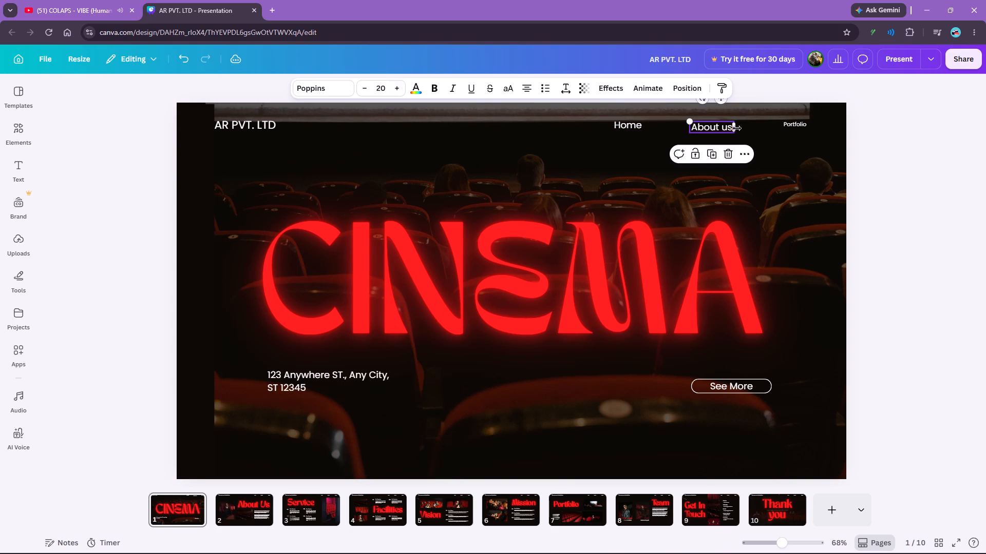
{"action": "left_click", "coordinate": [803, 125]}
{"action": "double_click", "coordinate": [406, 89]}
{"action": "triple_click", "coordinate": [395, 86]}
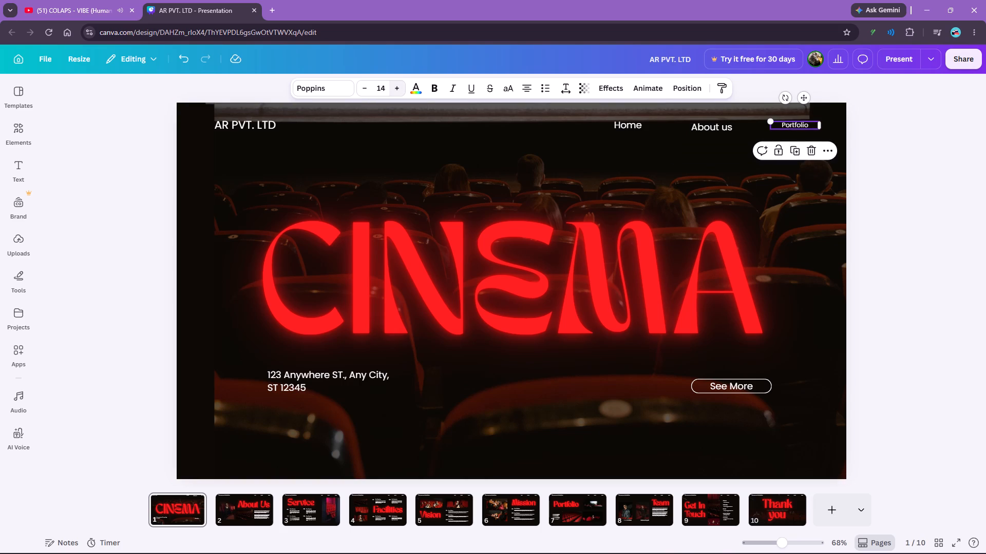
{"action": "triple_click", "coordinate": [395, 86]}
{"action": "double_click", "coordinate": [395, 86]}
{"action": "left_click", "coordinate": [873, 142]}
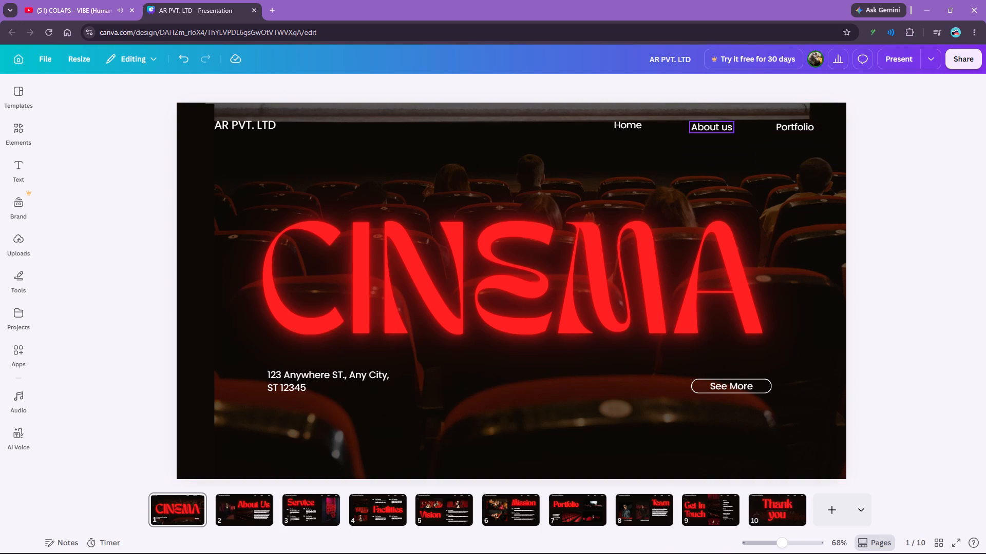
Shift the "About us" and "Portfolio" labels slightly to line them up with each other in the navigation row.
{"action": "left_click", "coordinate": [721, 131]}
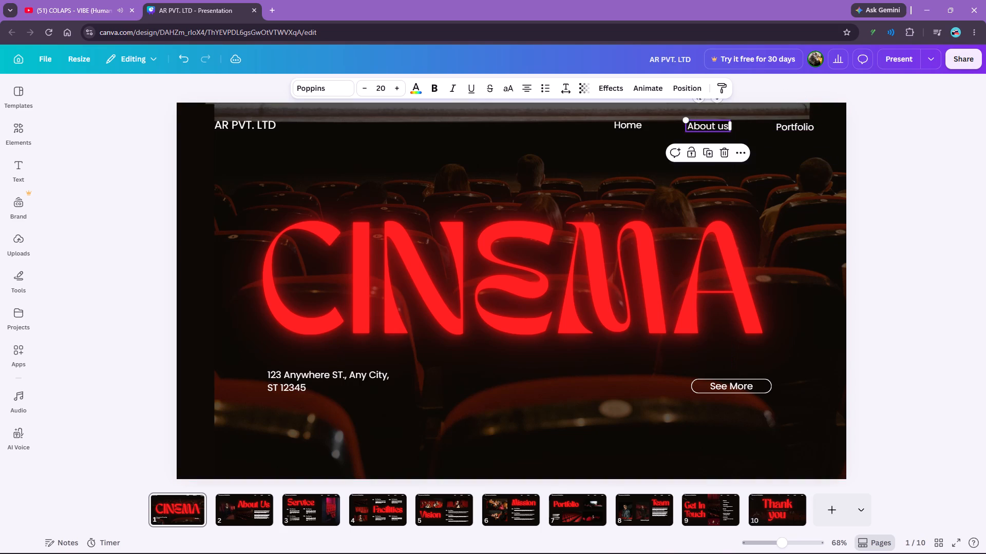
{"action": "left_click_drag", "start_coordinate": [786, 127], "coordinate": [780, 127]}
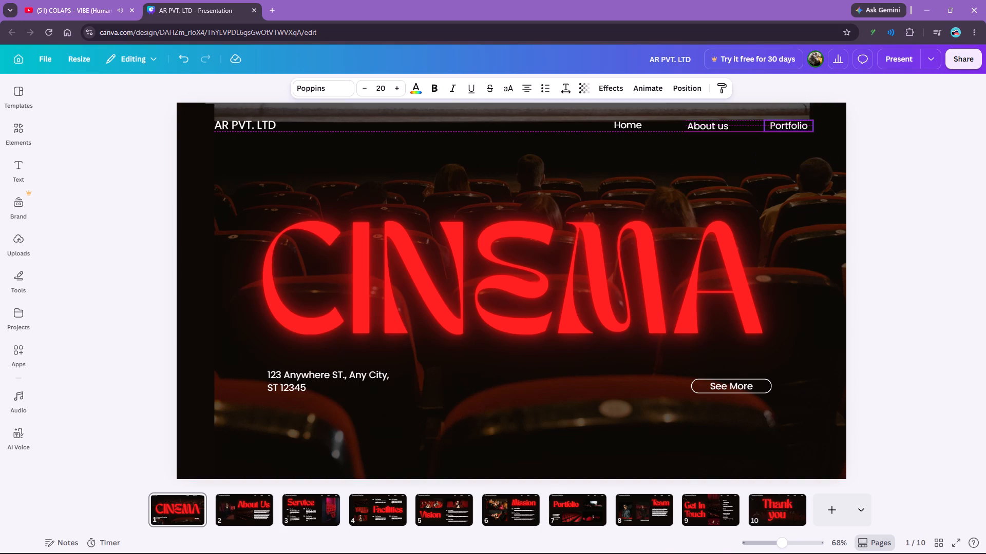
{"action": "left_click_drag", "start_coordinate": [780, 127], "coordinate": [781, 127]}
{"action": "left_click", "coordinate": [903, 135]}
Change the font of the "Home", "About us" and "Portfolio" labels to TAN Meringue.
{"action": "left_click", "coordinate": [644, 126]}
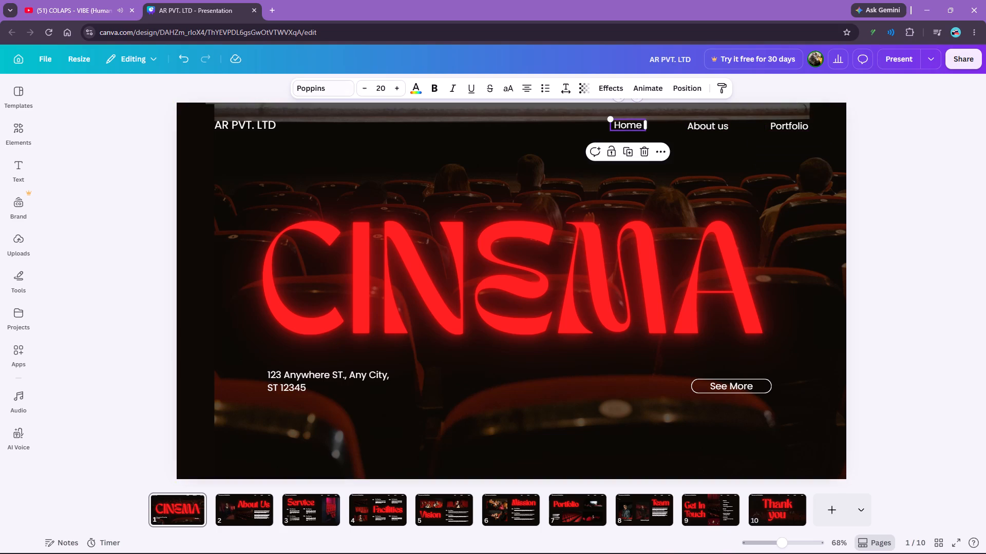
{"action": "left_click", "coordinate": [303, 88]}
{"action": "left_click", "coordinate": [115, 231]}
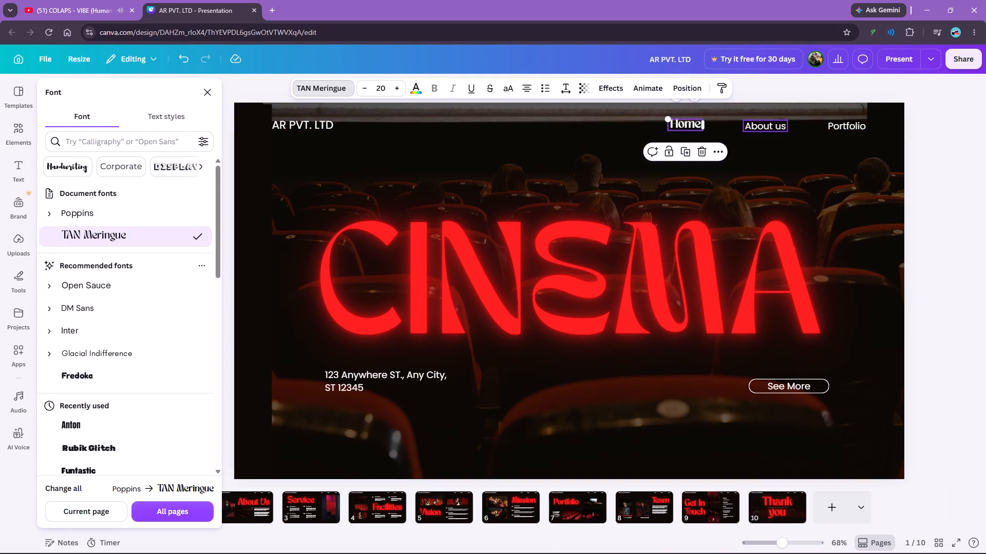
{"action": "left_click", "coordinate": [762, 127]}
{"action": "left_click", "coordinate": [113, 229]}
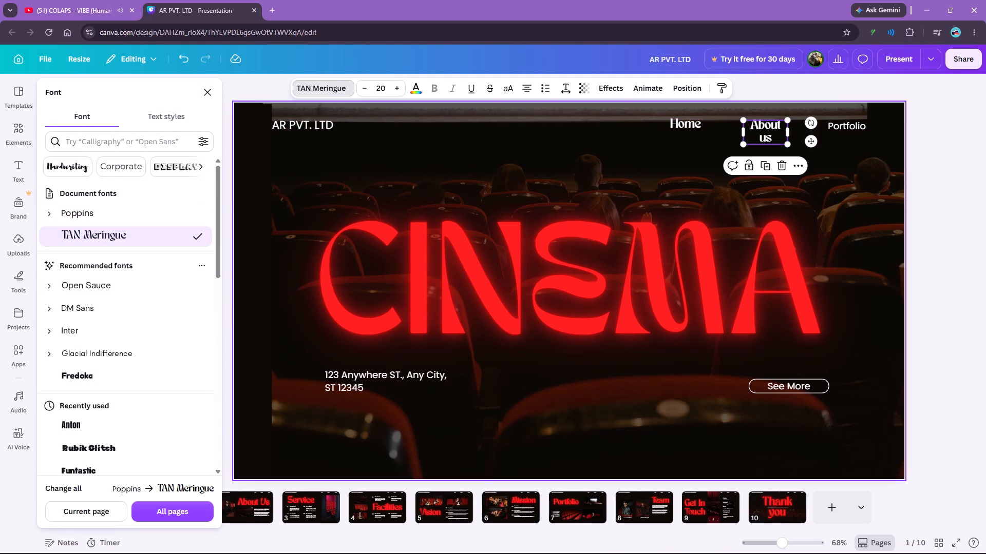
{"action": "left_click", "coordinate": [864, 128]}
{"action": "left_click", "coordinate": [113, 238]}
{"action": "left_click", "coordinate": [212, 92]}
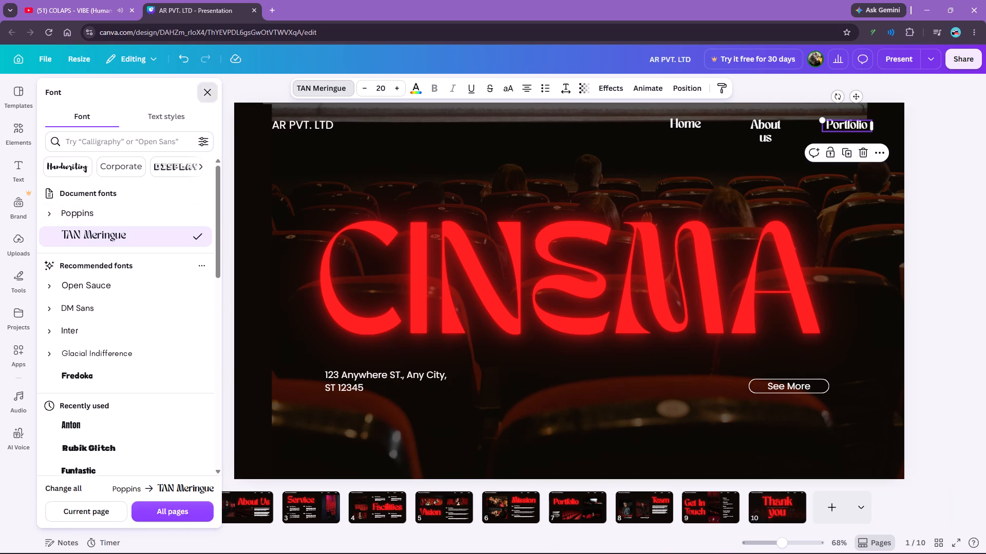
{"action": "left_click", "coordinate": [890, 157]}
Widen the "About us" text box to about 143 so the label fits on one line.
{"action": "left_click", "coordinate": [717, 127]}
{"action": "left_click", "coordinate": [730, 131]}
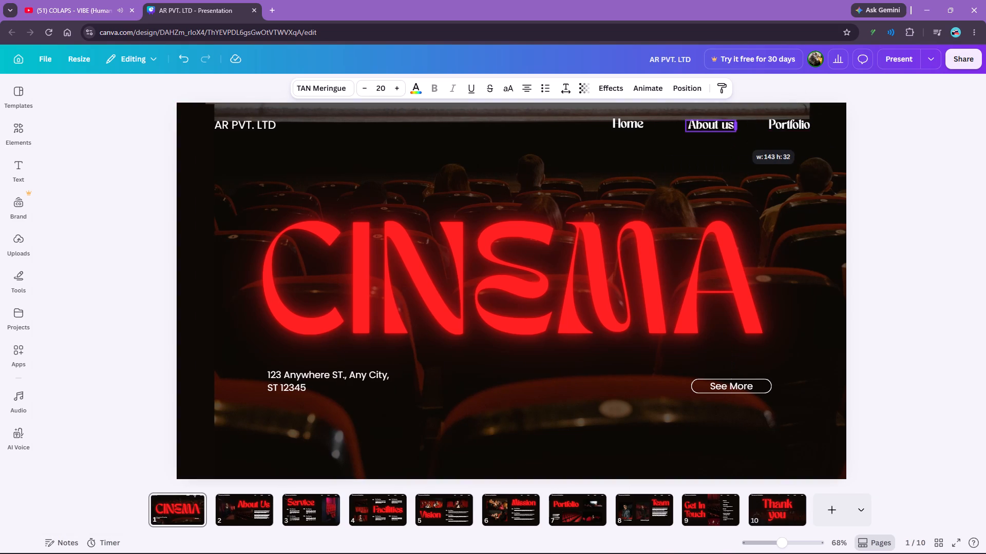
{"action": "left_click", "coordinate": [790, 124]}
{"action": "left_click", "coordinate": [926, 133]}
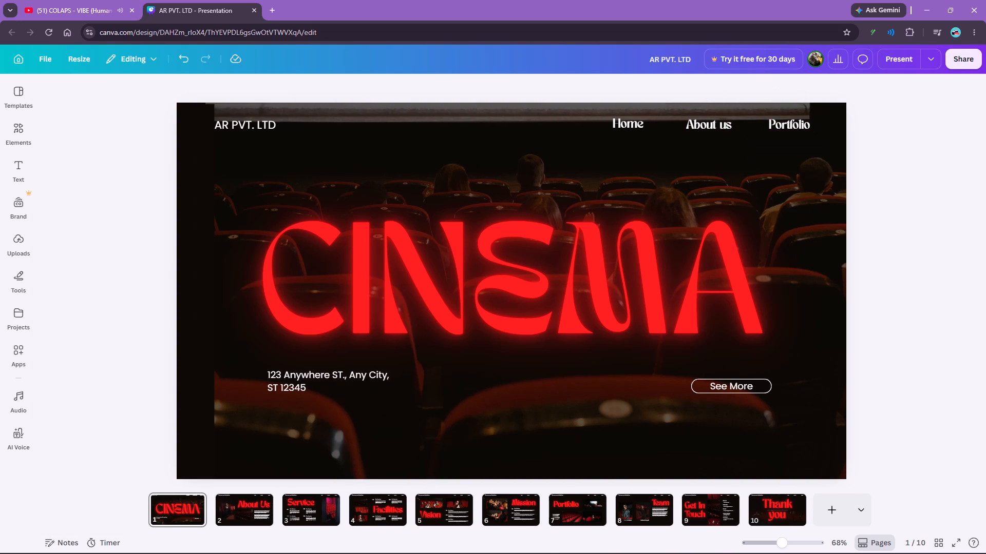
Change the font of the "AR PVT. LTD" company name to TAN Meringue.
{"action": "left_click", "coordinate": [244, 121]}
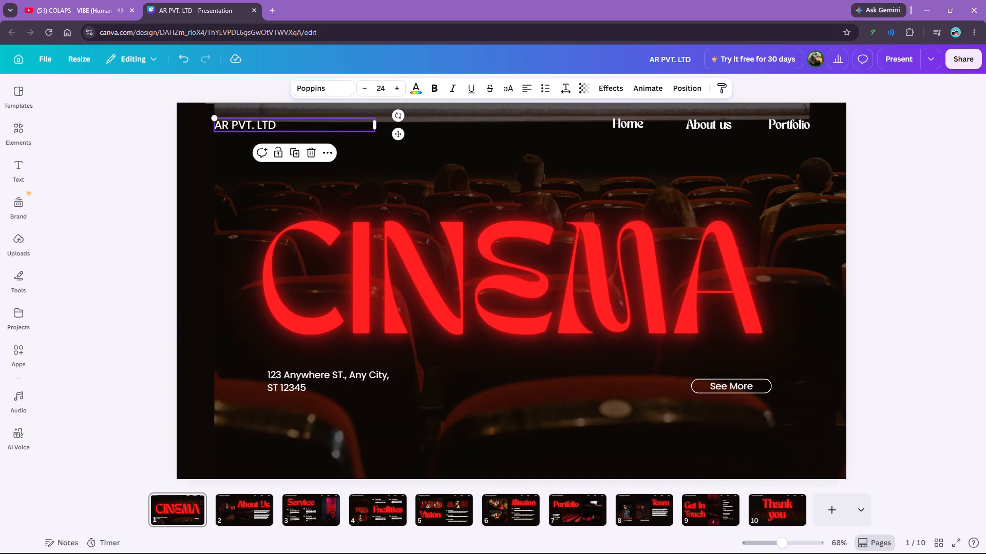
{"action": "left_click", "coordinate": [308, 87]}
{"action": "left_click", "coordinate": [93, 246]}
{"action": "left_click", "coordinate": [96, 236]}
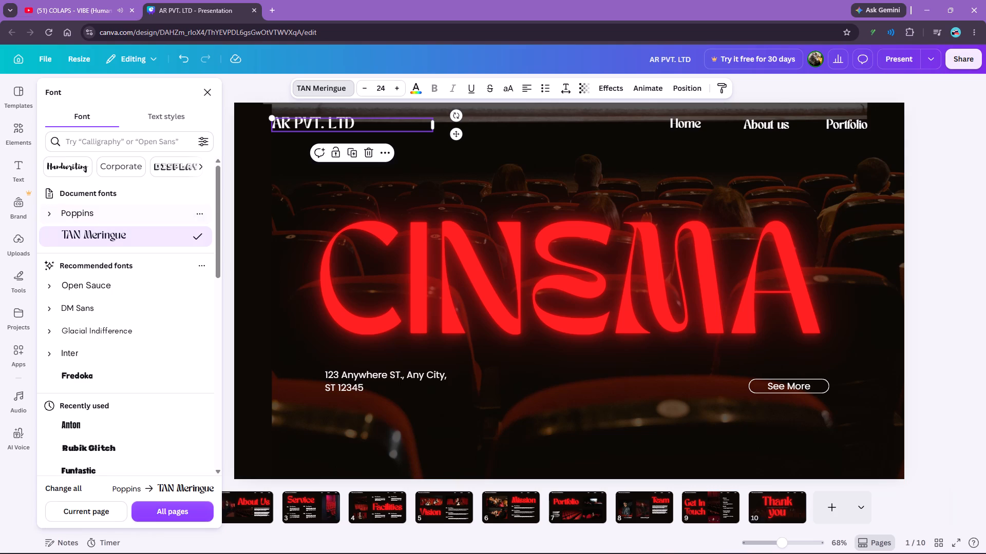
{"action": "left_click", "coordinate": [203, 90]}
{"action": "left_click", "coordinate": [140, 117]}
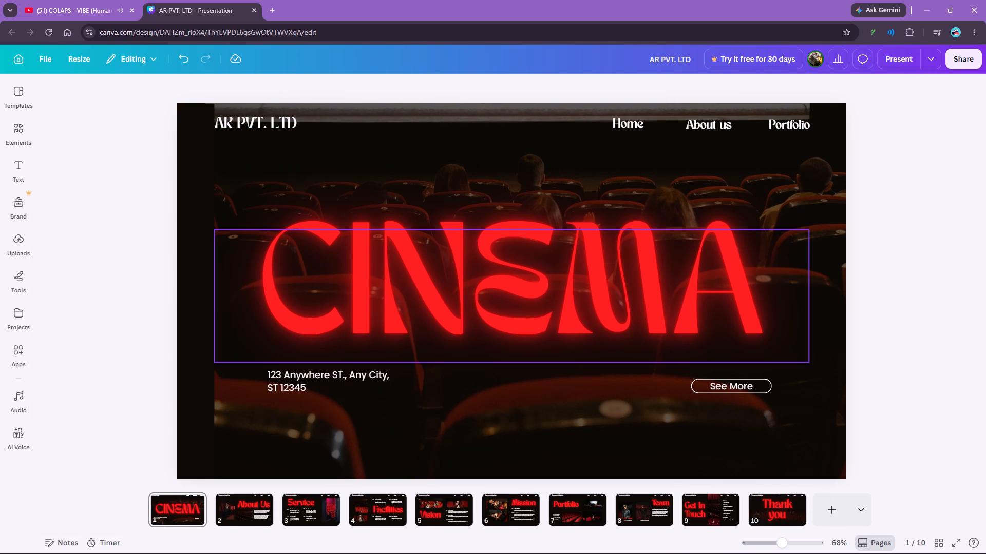
Replace the placeholder address below the CINEMA title with "Near Sagarpur , INDIA".
{"action": "double_click", "coordinate": [330, 375]}
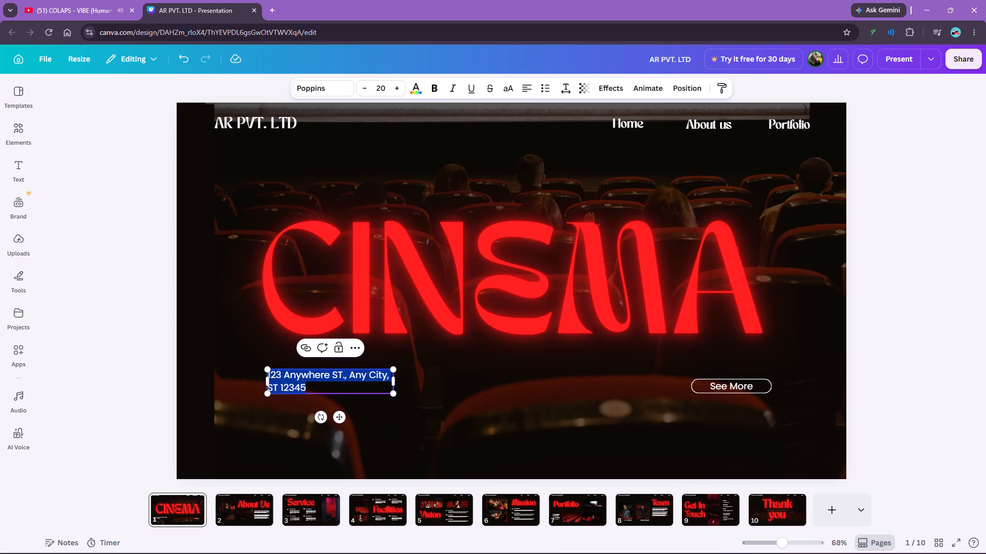
{"action": "type", "text": "Near"}
{"action": "key", "text": "space"}
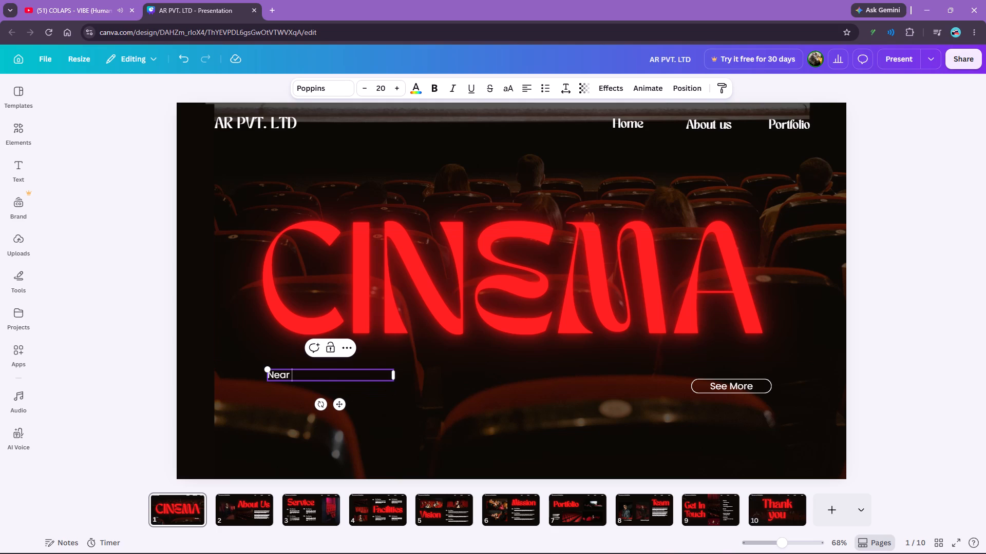
{"action": "type", "text": "GB R"}
{"action": "type", "text": "OAD"}
{"action": "key", "text": "BackSpace"}
{"action": "key", "text": "BackSpace"}
{"action": "key", "text": "BackSpace"}
{"action": "key", "text": "BackSpace"}
{"action": "key", "text": "BackSpace"}
{"action": "key", "text": "BackSpace"}
{"action": "key", "text": "BackSpace"}
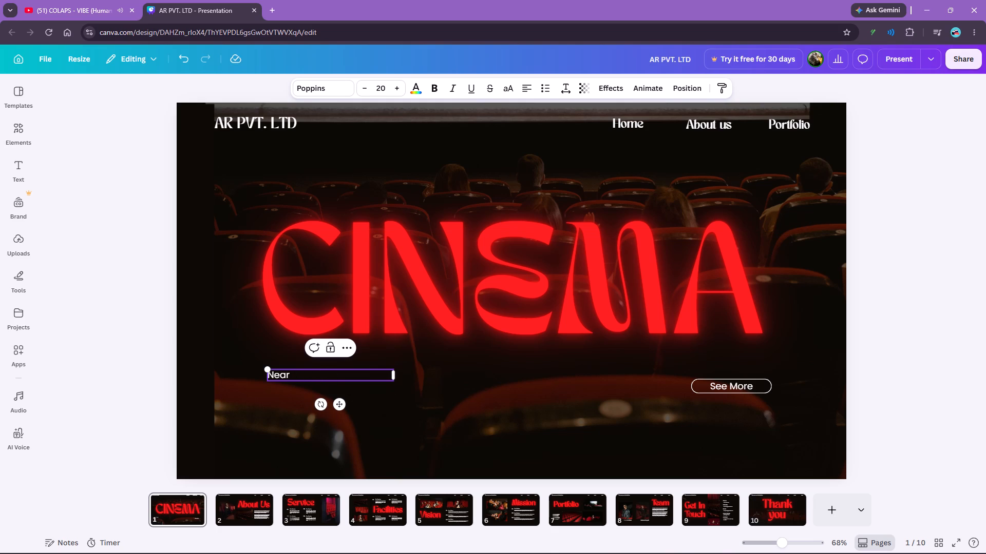
{"action": "type", "text": "Sagarpur"}
{"action": "key", "text": "space"}
{"action": "type", "text": ", INDIA"}
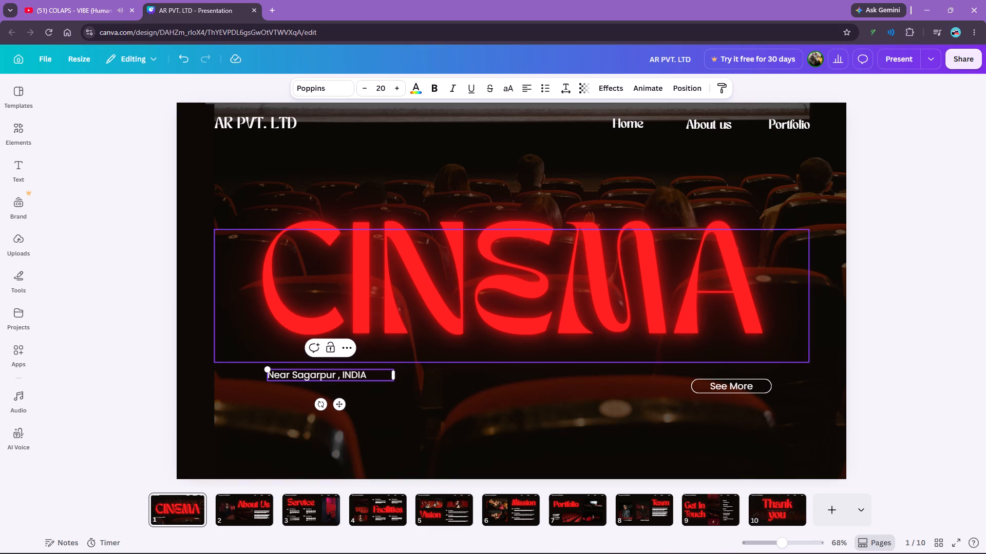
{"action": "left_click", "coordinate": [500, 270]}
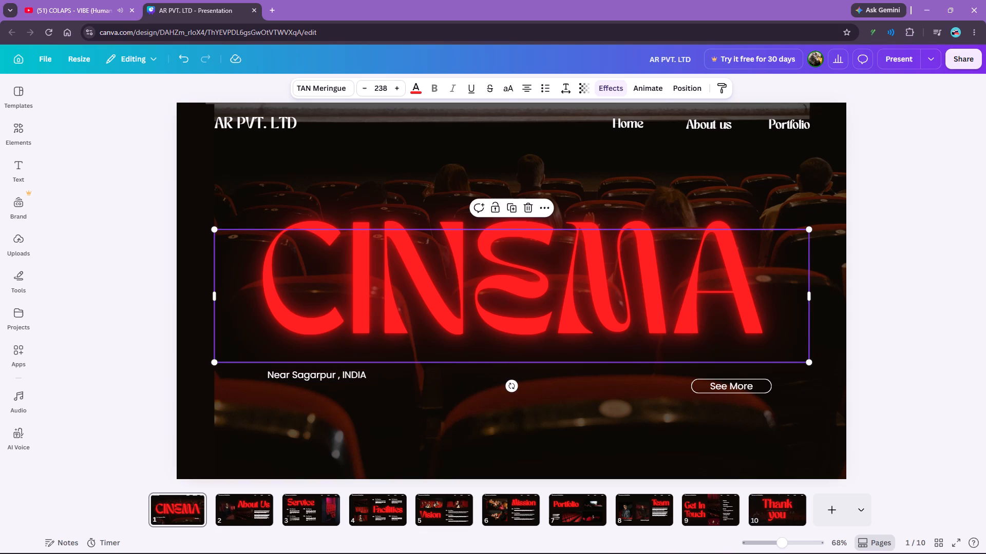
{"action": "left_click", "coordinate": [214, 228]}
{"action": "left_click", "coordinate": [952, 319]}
Give the "AR PVT. LTD" company name a gradient text color running from bright red to light grey.
{"action": "left_click", "coordinate": [237, 116]}
{"action": "left_click", "coordinate": [245, 125]}
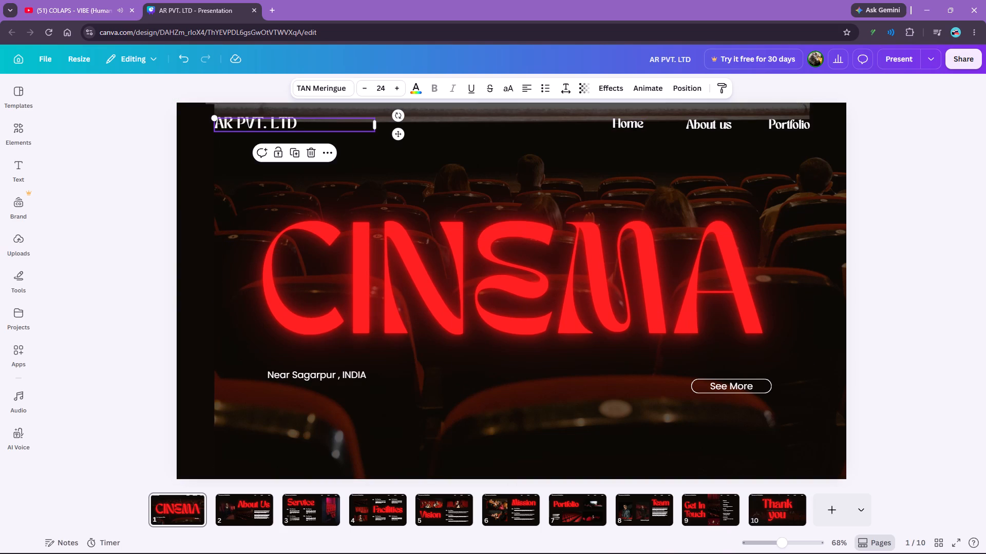
{"action": "left_click", "coordinate": [414, 87]}
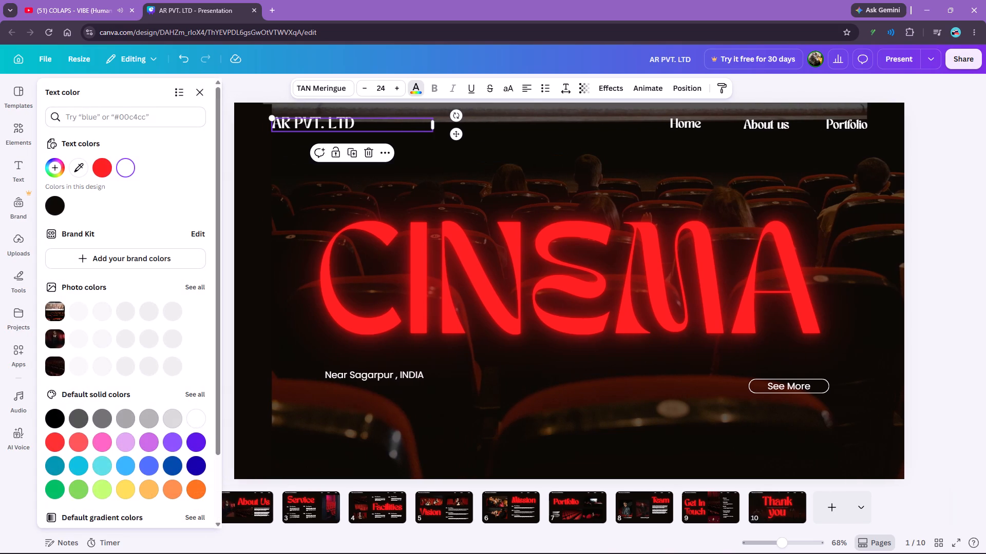
{"action": "left_click", "coordinate": [64, 169]}
{"action": "left_click", "coordinate": [159, 194]}
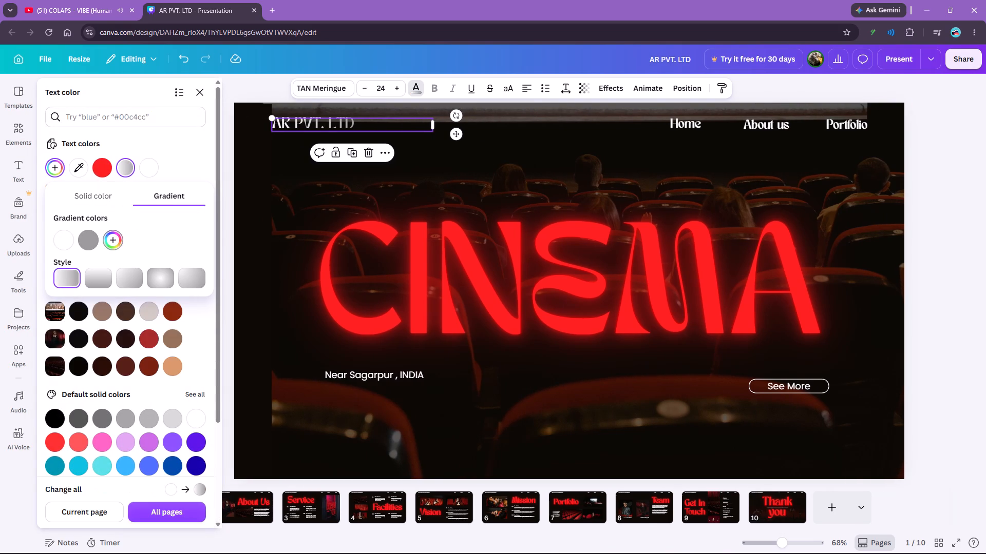
{"action": "left_click", "coordinate": [61, 240]}
{"action": "left_click_drag", "start_coordinate": [178, 268], "coordinate": [192, 271]}
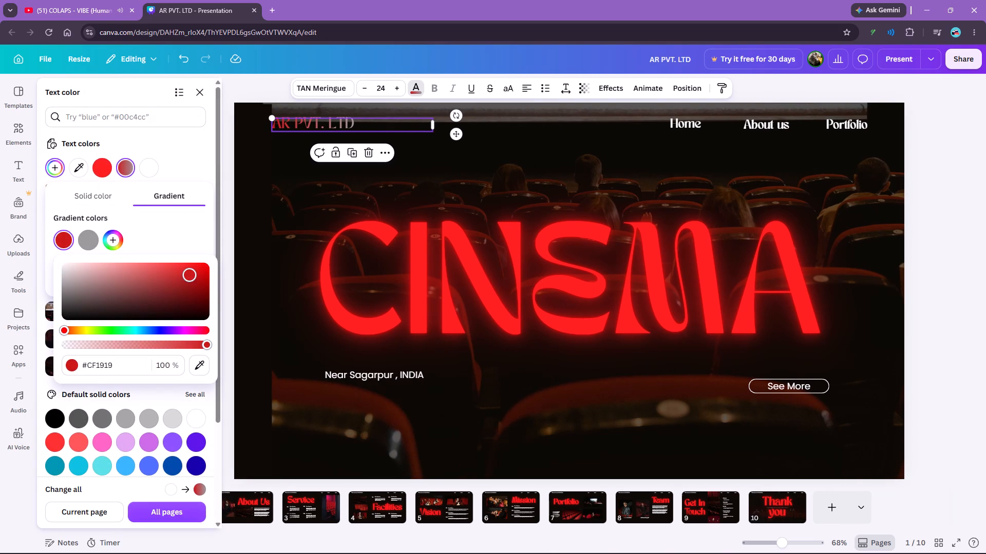
{"action": "left_click_drag", "start_coordinate": [192, 271], "coordinate": [194, 267]}
{"action": "left_click", "coordinate": [86, 243]}
{"action": "left_click_drag", "start_coordinate": [93, 283], "coordinate": [92, 282]}
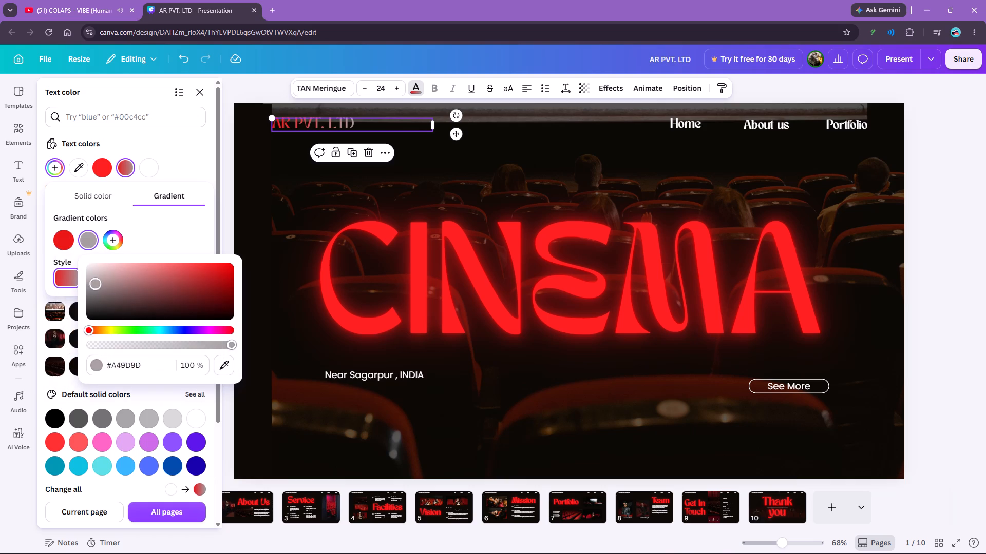
{"action": "left_click_drag", "start_coordinate": [92, 282], "coordinate": [91, 275]}
{"action": "left_click", "coordinate": [202, 93]}
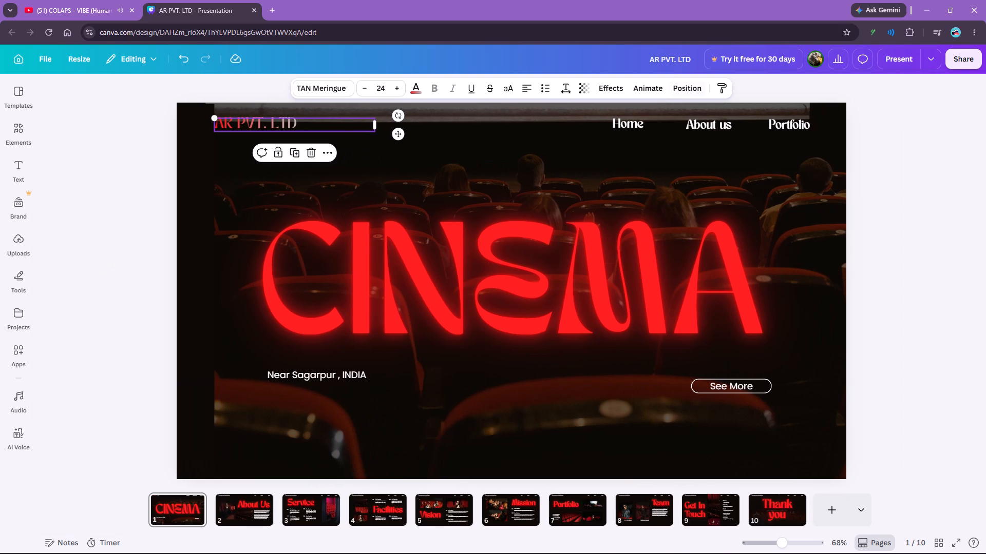
Copy the company name's red-to-grey gradient text style onto the "Home", "About us" and "Portfolio" labels.
{"action": "left_click", "coordinate": [719, 83]}
{"action": "left_click", "coordinate": [635, 123]}
{"action": "left_click", "coordinate": [725, 85]}
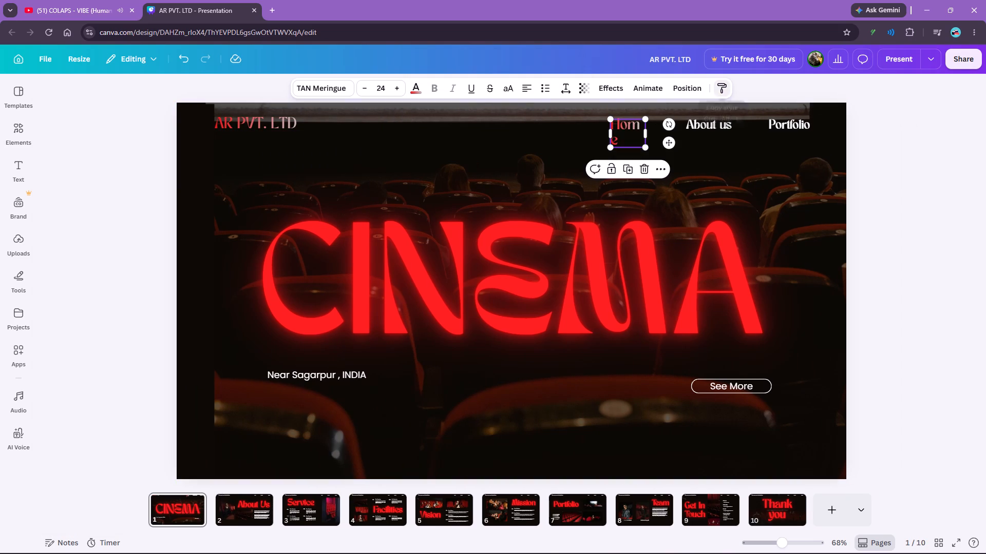
{"action": "left_click", "coordinate": [719, 119]}
{"action": "left_click", "coordinate": [725, 85]}
{"action": "left_click", "coordinate": [776, 112]}
{"action": "left_click", "coordinate": [784, 118]}
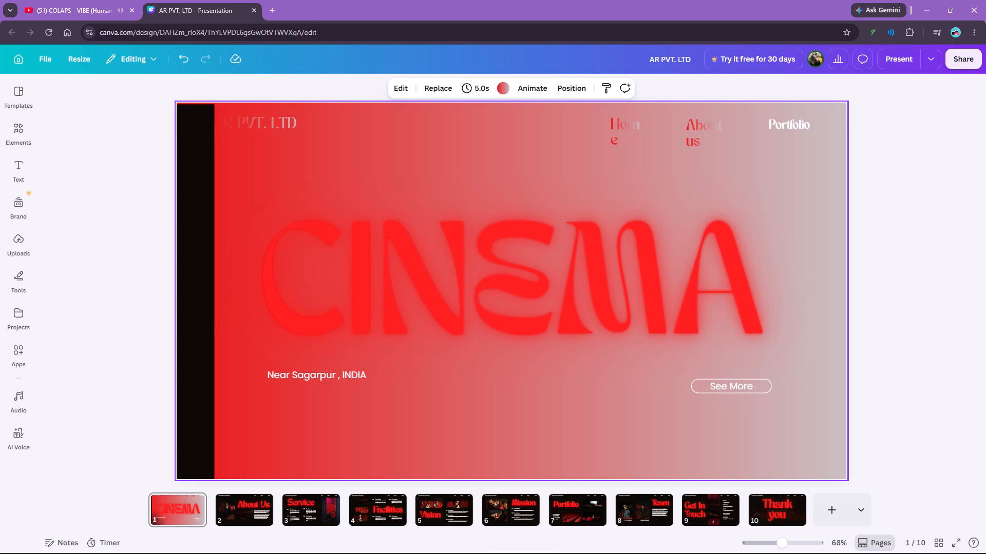
{"action": "key", "text": "ctrl+z"}
{"action": "left_click", "coordinate": [708, 130]}
{"action": "left_click", "coordinate": [719, 88]}
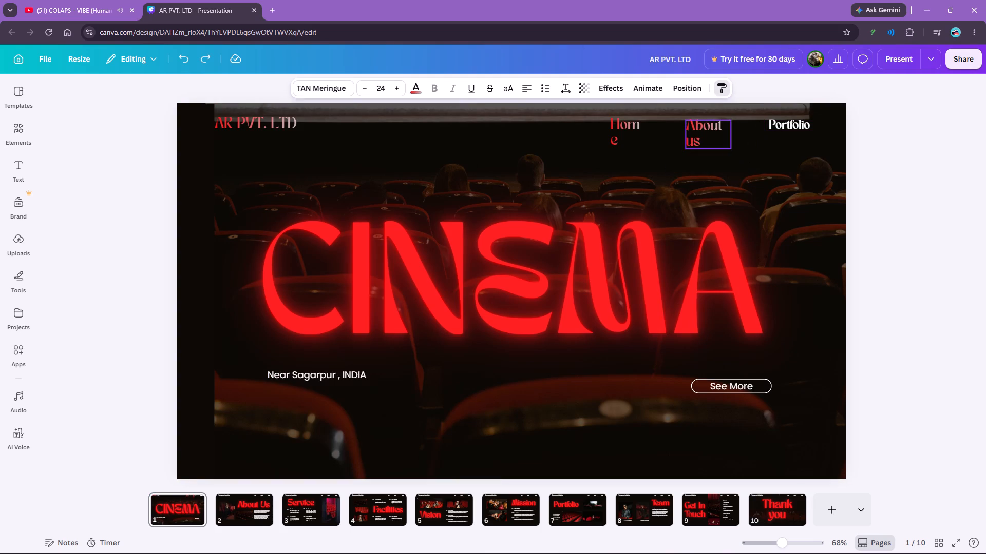
{"action": "left_click", "coordinate": [786, 120]}
{"action": "left_click", "coordinate": [931, 137]}
Widen the "Home", "About us" and "Portfolio" text boxes so each label fits on a single line.
{"action": "left_click", "coordinate": [630, 124]}
{"action": "left_click_drag", "start_coordinate": [647, 132], "coordinate": [652, 132]}
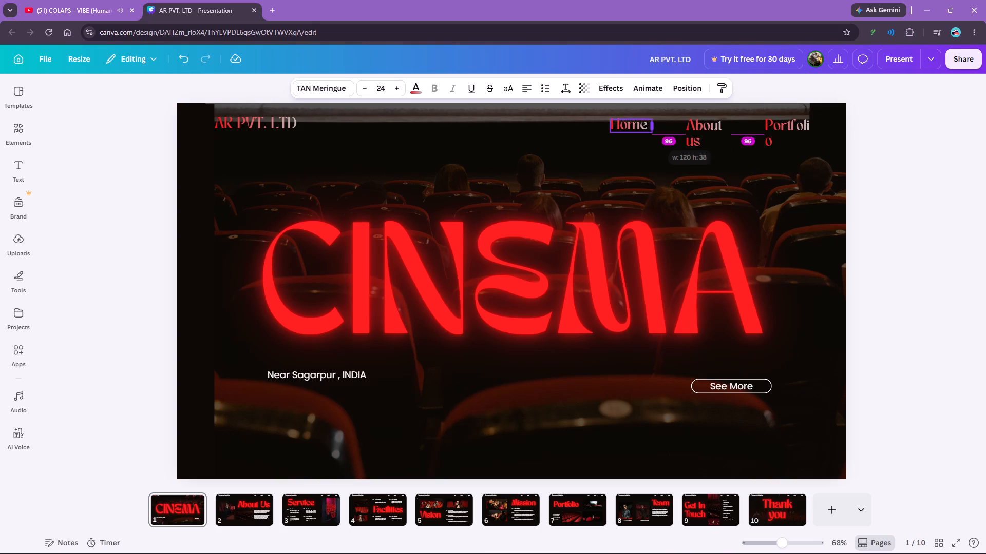
{"action": "left_click_drag", "start_coordinate": [652, 132], "coordinate": [654, 132]}
{"action": "left_click", "coordinate": [701, 124]}
{"action": "left_click_drag", "start_coordinate": [733, 130], "coordinate": [743, 130]}
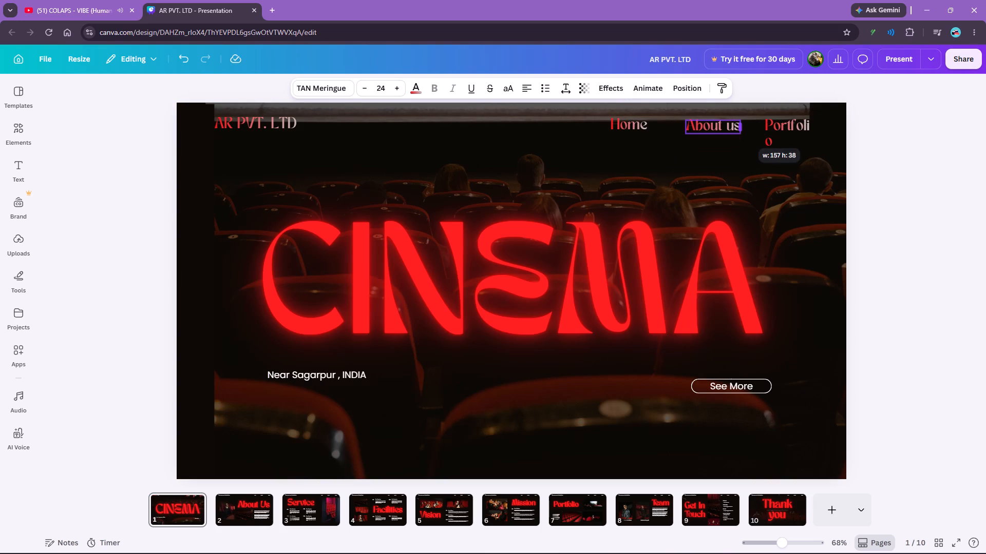
{"action": "left_click_drag", "start_coordinate": [743, 130], "coordinate": [743, 130]}
{"action": "left_click", "coordinate": [798, 121]}
{"action": "left_click_drag", "start_coordinate": [817, 134], "coordinate": [823, 134]}
{"action": "left_click", "coordinate": [881, 146]}
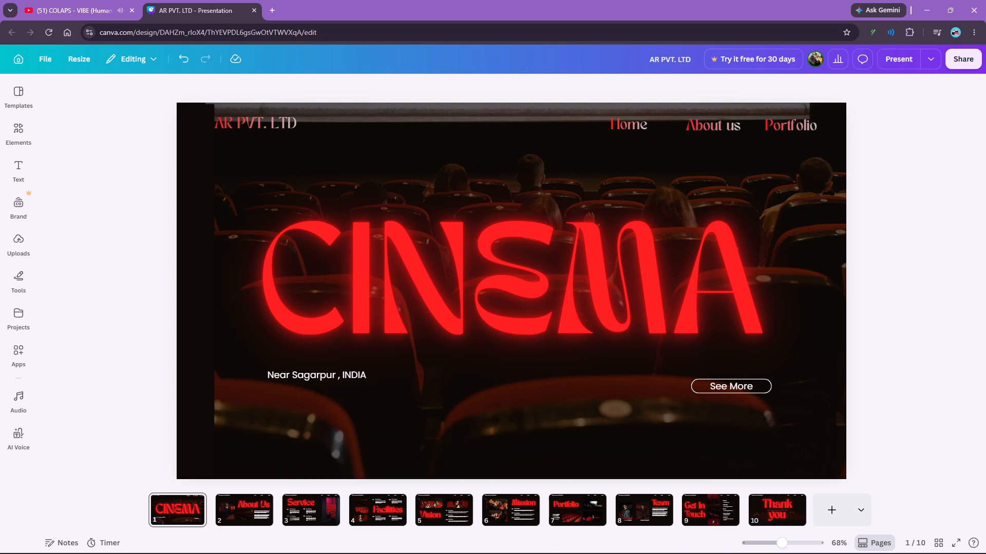
Copy the "About us" label's red-to-grey gradient text style onto the address below the CINEMA title.
{"action": "left_click", "coordinate": [310, 373]}
{"action": "left_click", "coordinate": [745, 128]}
{"action": "left_click", "coordinate": [727, 122]}
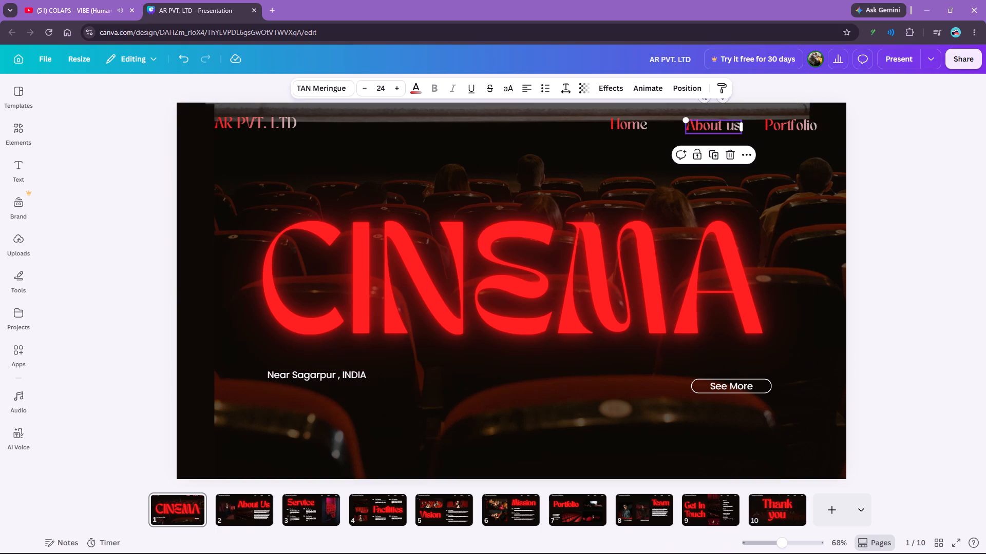
{"action": "left_click", "coordinate": [723, 88]}
{"action": "left_click", "coordinate": [312, 379]}
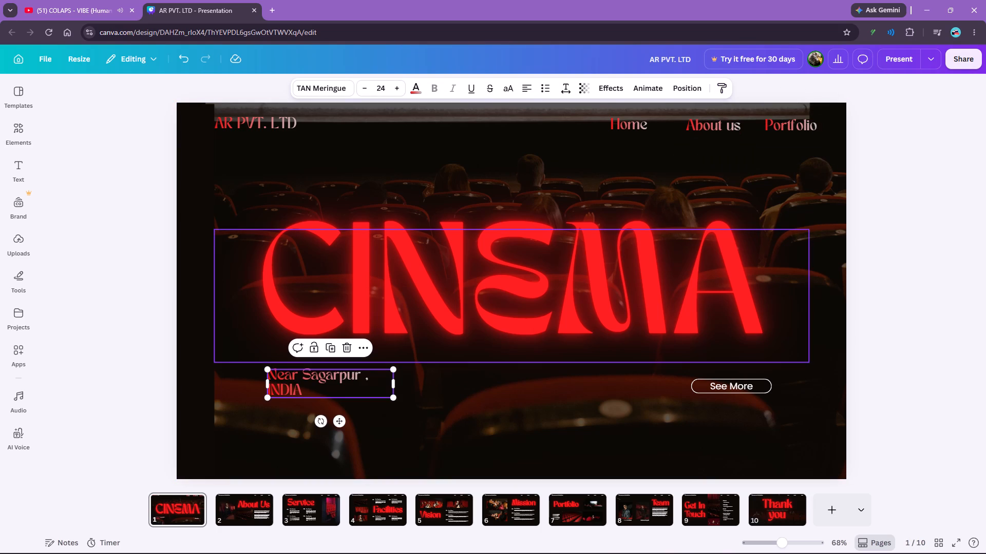
Copy the company name's gradient text style onto "See More" and widen its text box to fit one line.
{"action": "left_click", "coordinate": [784, 126]}
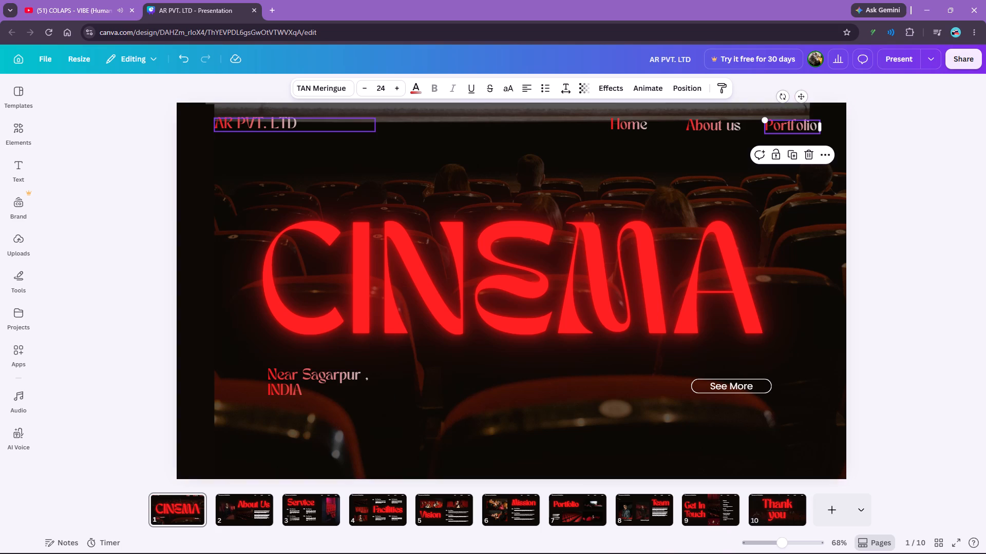
{"action": "left_click", "coordinate": [270, 121]}
{"action": "left_click", "coordinate": [719, 89]}
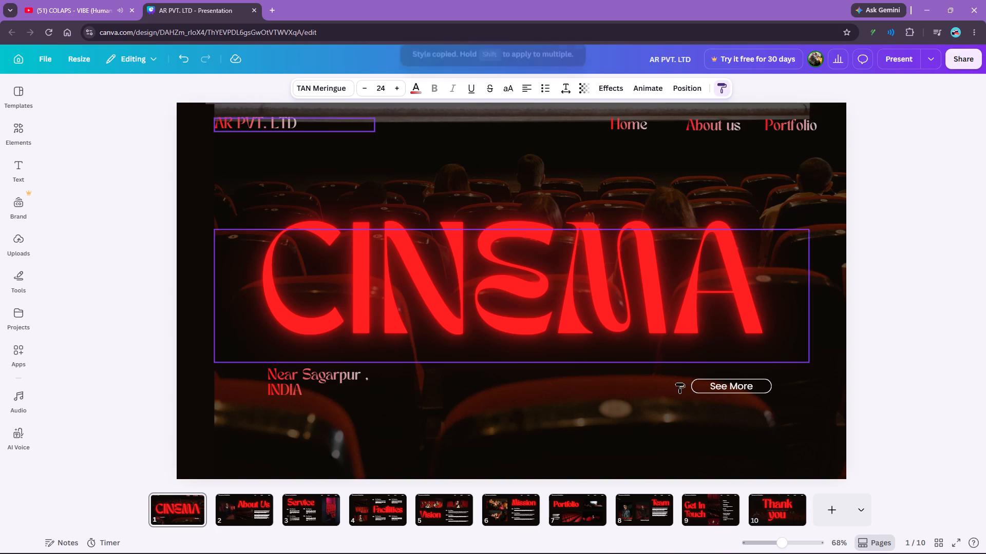
{"action": "left_click", "coordinate": [737, 387]}
{"action": "left_click", "coordinate": [869, 386]}
{"action": "left_click", "coordinate": [759, 390]}
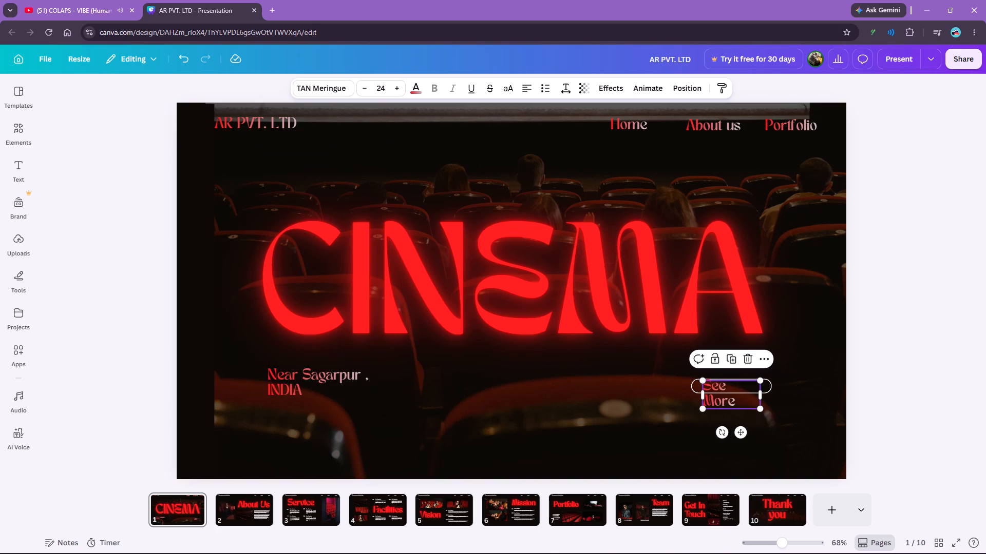
{"action": "left_click_drag", "start_coordinate": [762, 395], "coordinate": [772, 395]}
{"action": "left_click", "coordinate": [838, 389]}
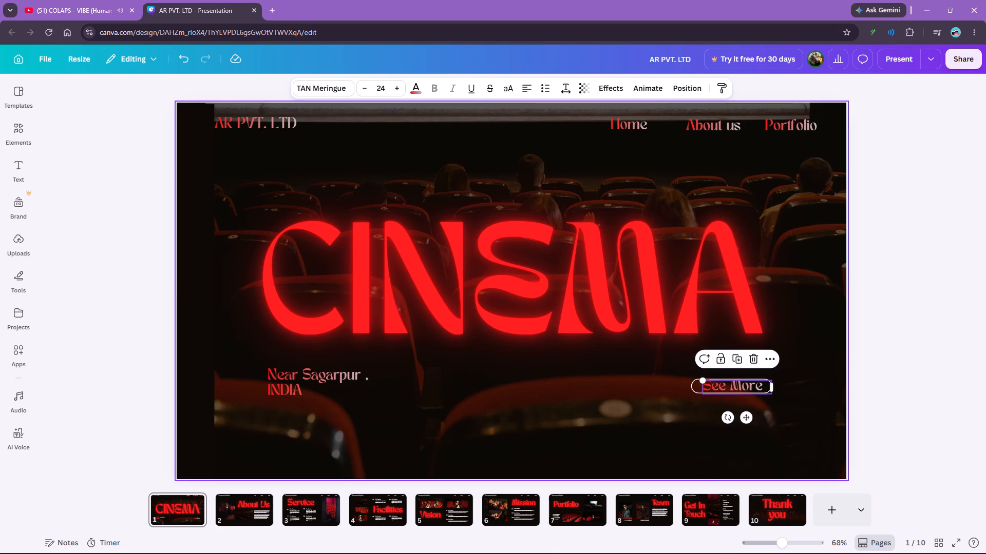
Heighten the rounded outline around "See More" to about 231 by 54 and reposition outline and text so the text sits centered inside.
{"action": "left_click", "coordinate": [696, 388]}
{"action": "left_click", "coordinate": [732, 378]}
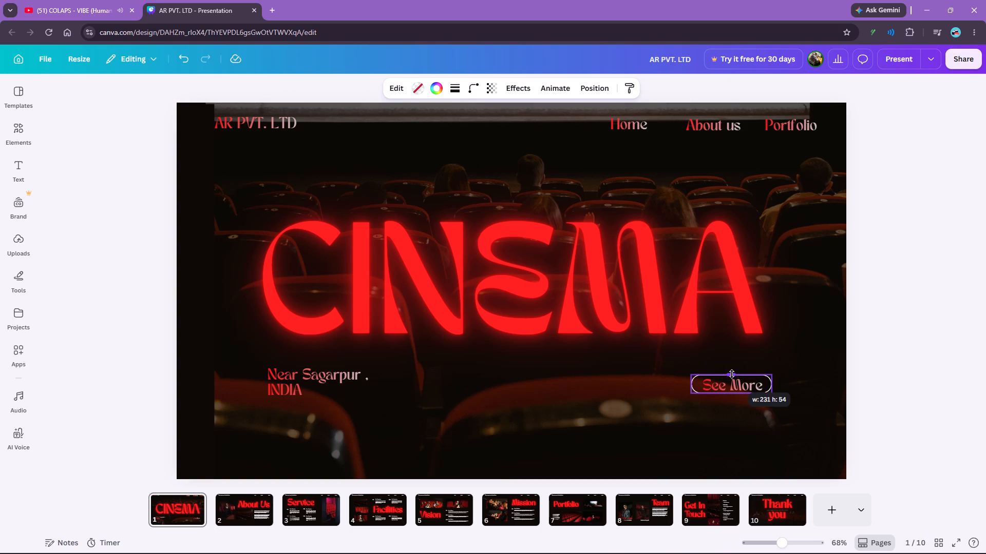
{"action": "left_click_drag", "start_coordinate": [742, 419], "coordinate": [747, 421]}
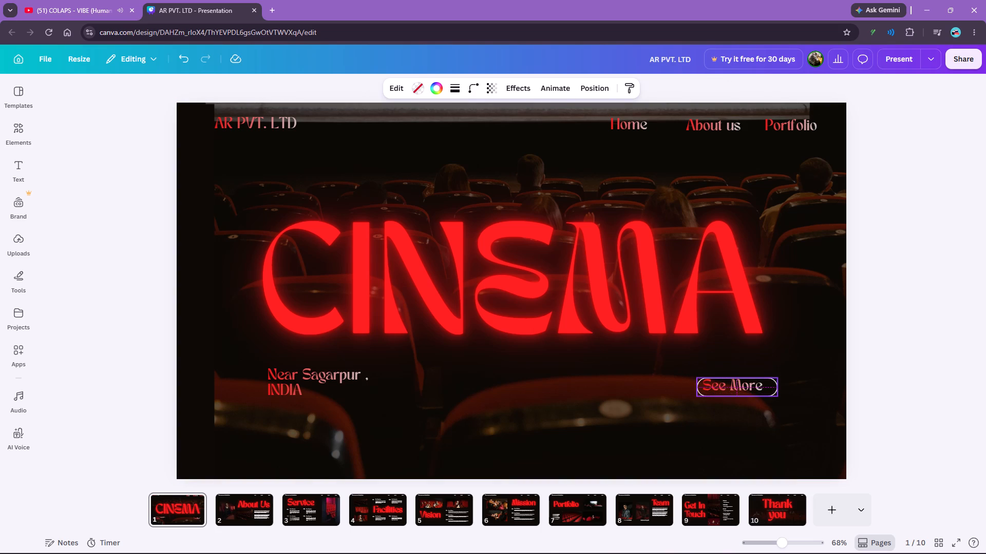
{"action": "left_click_drag", "start_coordinate": [747, 421], "coordinate": [747, 421]}
{"action": "left_click", "coordinate": [893, 391]}
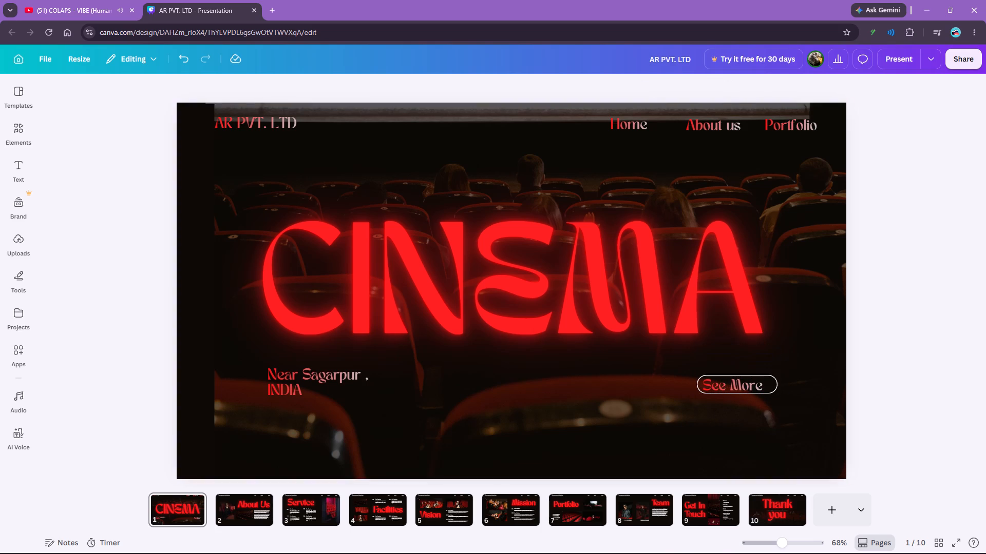
{"action": "left_click", "coordinate": [728, 386]}
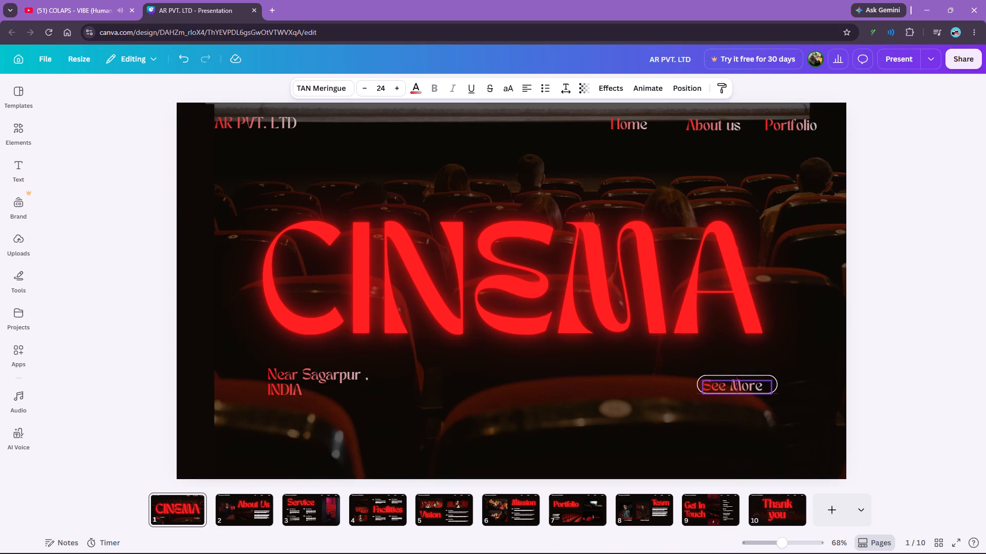
{"action": "left_click", "coordinate": [915, 351]}
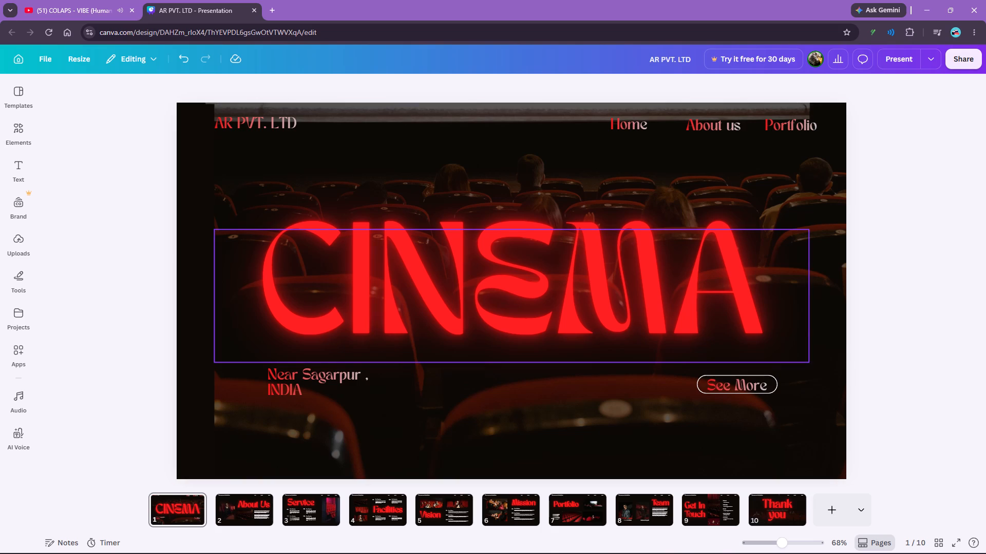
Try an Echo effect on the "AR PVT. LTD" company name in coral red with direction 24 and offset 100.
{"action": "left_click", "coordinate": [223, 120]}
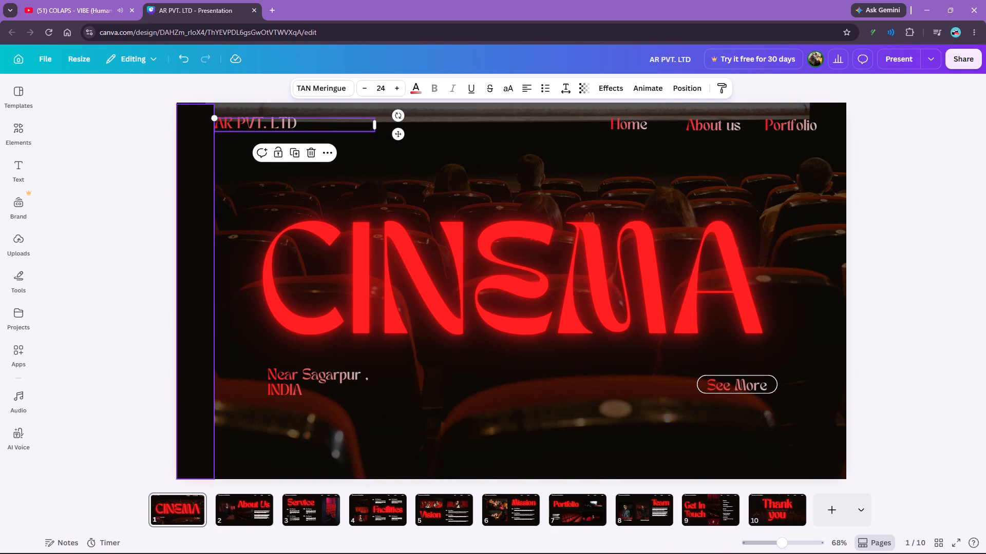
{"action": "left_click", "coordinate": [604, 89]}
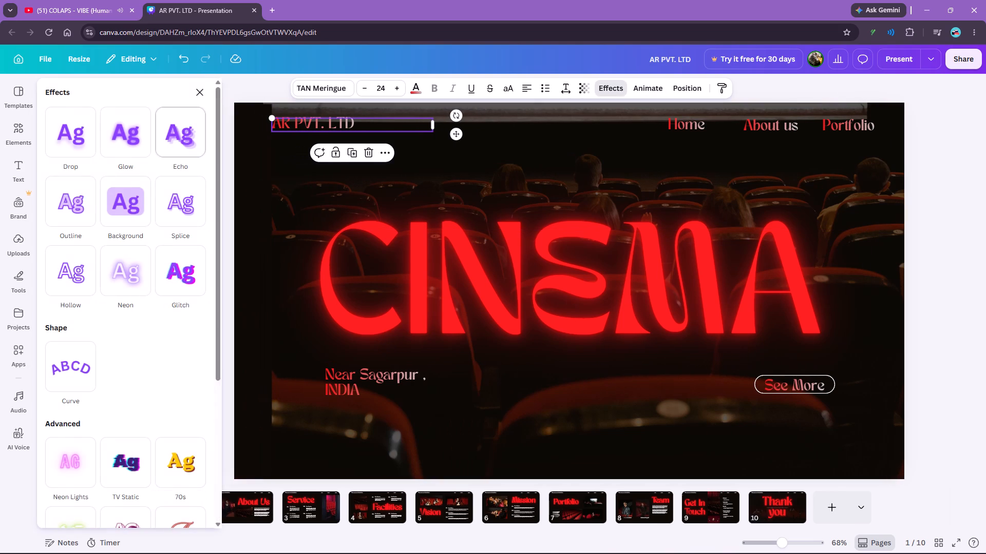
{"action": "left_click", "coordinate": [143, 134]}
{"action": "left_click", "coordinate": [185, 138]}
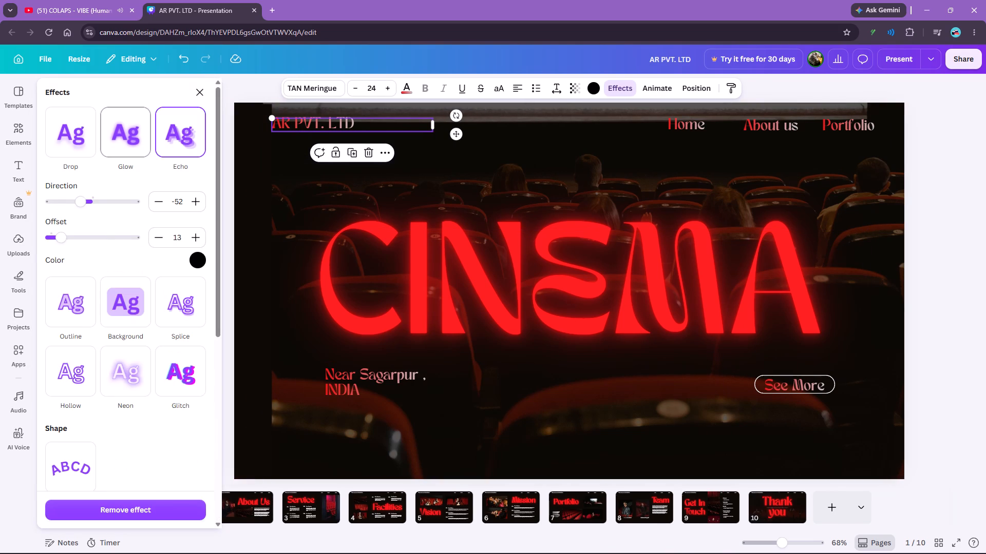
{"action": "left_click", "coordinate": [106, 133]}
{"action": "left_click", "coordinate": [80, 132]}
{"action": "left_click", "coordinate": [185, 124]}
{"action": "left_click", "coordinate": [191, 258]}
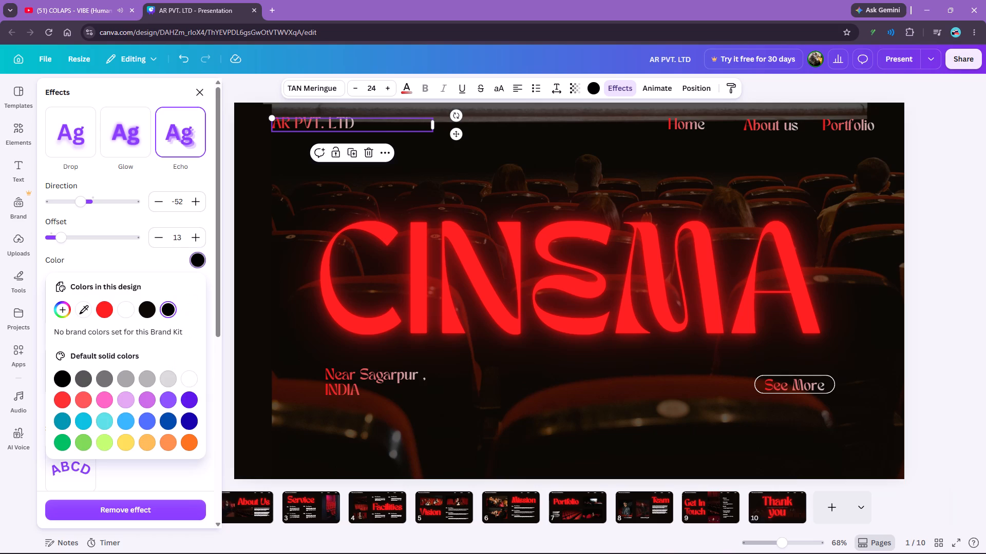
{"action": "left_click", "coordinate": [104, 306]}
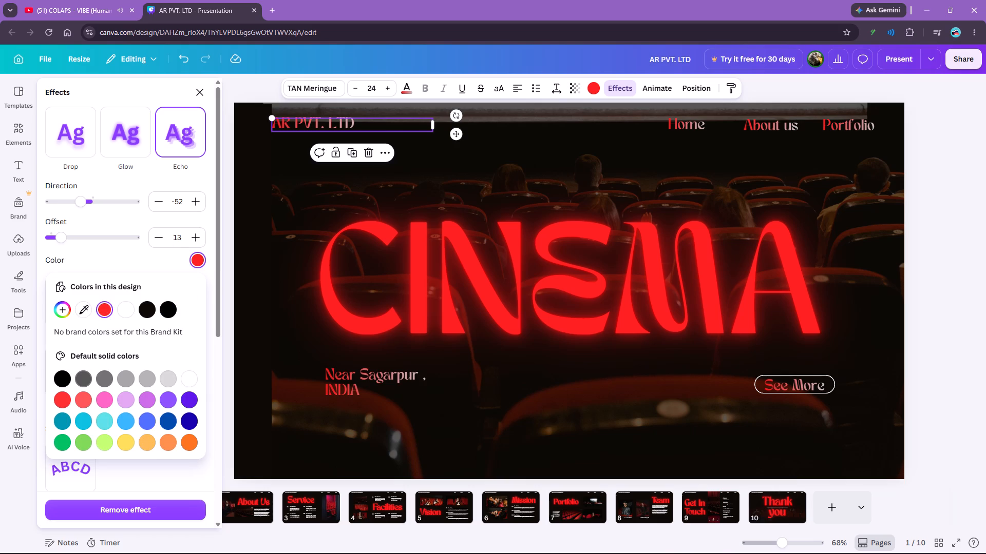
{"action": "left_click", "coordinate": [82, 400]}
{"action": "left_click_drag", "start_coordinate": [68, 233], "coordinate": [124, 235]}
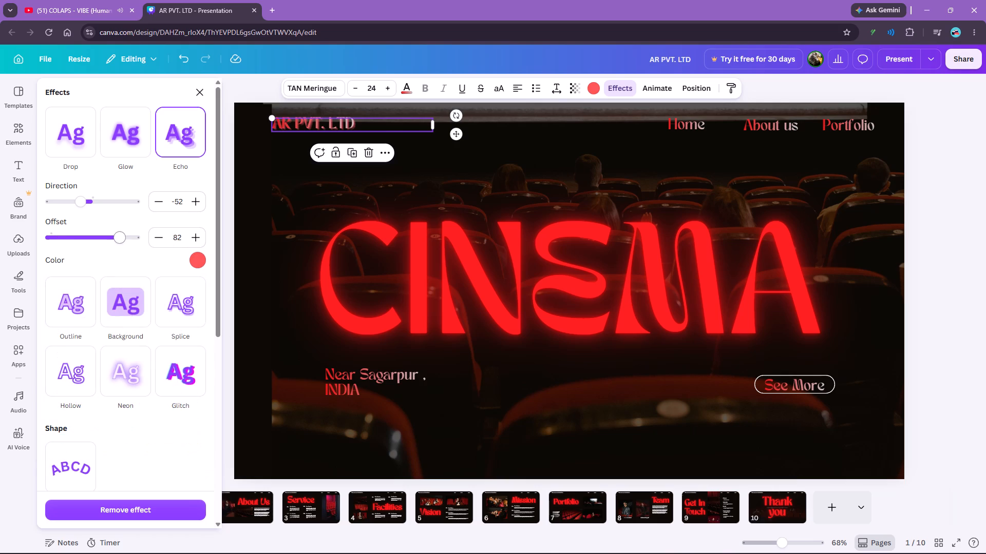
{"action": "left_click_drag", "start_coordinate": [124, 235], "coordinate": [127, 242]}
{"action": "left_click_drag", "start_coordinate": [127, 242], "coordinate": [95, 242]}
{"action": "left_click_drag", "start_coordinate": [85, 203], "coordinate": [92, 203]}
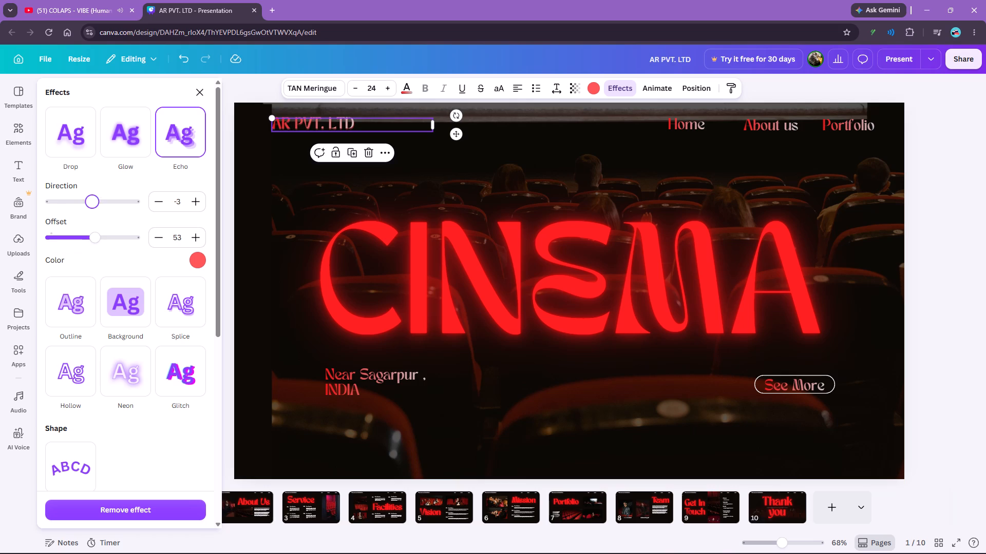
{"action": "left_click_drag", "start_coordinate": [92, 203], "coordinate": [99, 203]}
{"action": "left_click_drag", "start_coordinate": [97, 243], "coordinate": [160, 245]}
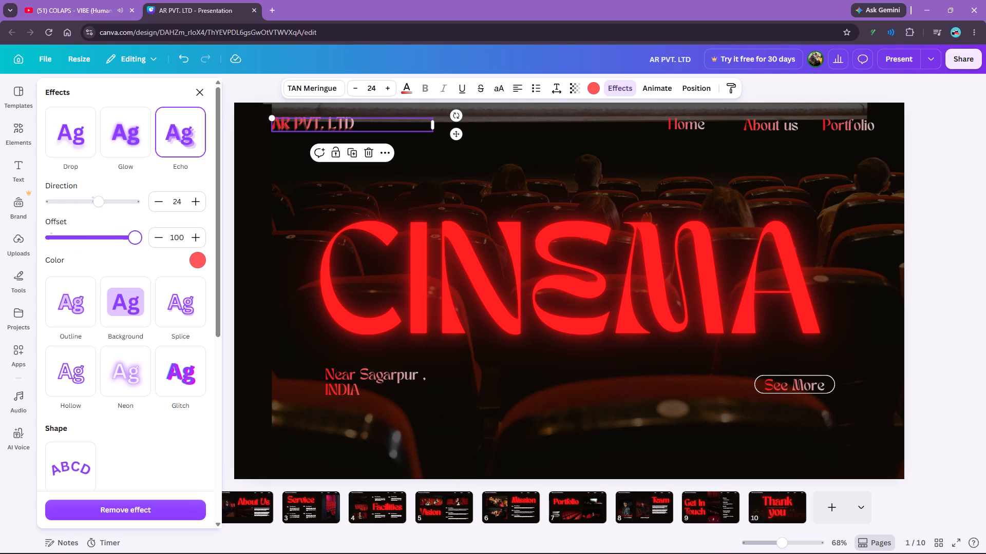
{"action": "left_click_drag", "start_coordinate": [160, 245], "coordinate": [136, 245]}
Apply a red Drop shadow effect to the company name with direction 0, offset 40, blur 23 and transparency 100.
{"action": "left_click", "coordinate": [84, 149]}
{"action": "left_click_drag", "start_coordinate": [88, 206], "coordinate": [93, 207]}
{"action": "left_click", "coordinate": [68, 242]}
{"action": "left_click_drag", "start_coordinate": [82, 312], "coordinate": [199, 314]}
{"action": "left_click_drag", "start_coordinate": [62, 274], "coordinate": [69, 272]}
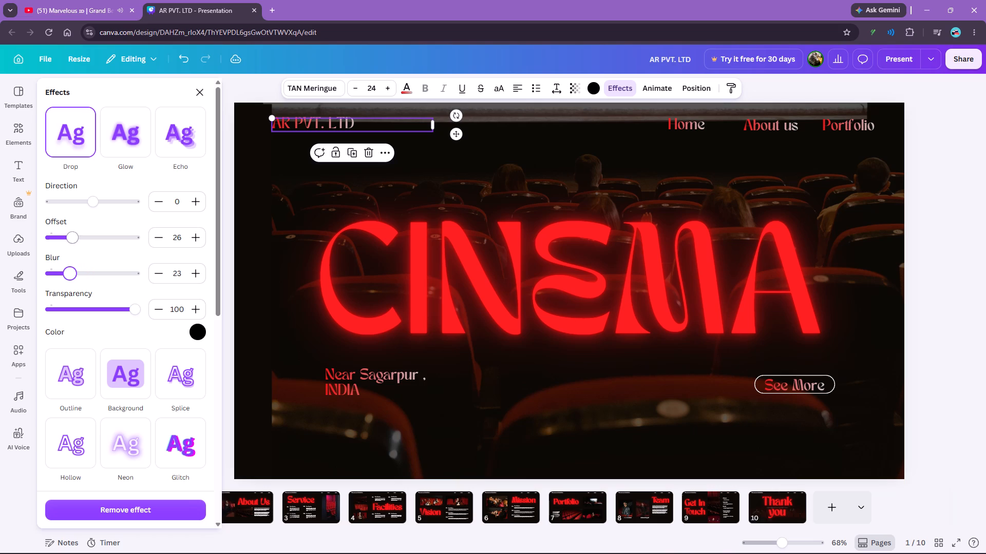
{"action": "left_click_drag", "start_coordinate": [74, 235], "coordinate": [94, 241]}
{"action": "left_click_drag", "start_coordinate": [94, 241], "coordinate": [84, 245]}
{"action": "left_click", "coordinate": [199, 331]}
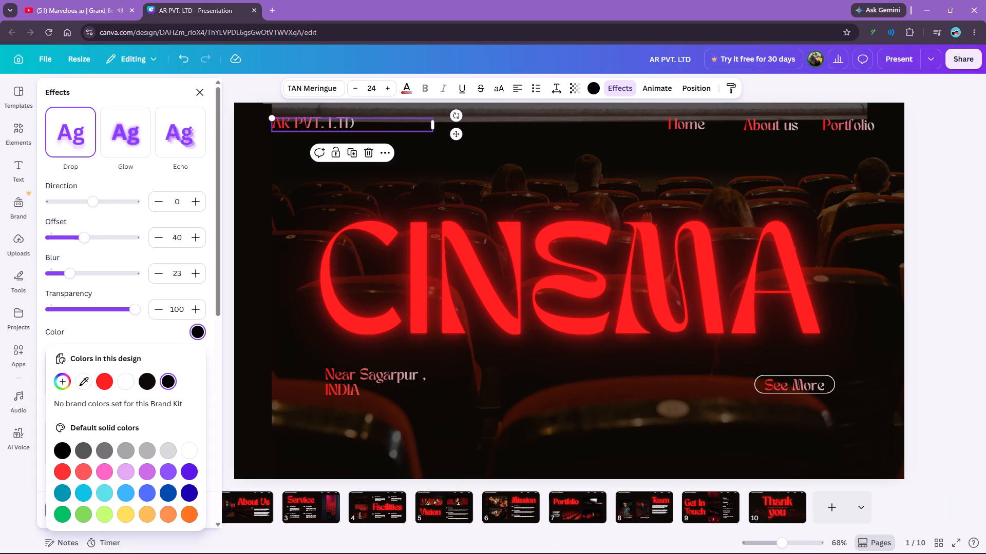
{"action": "left_click", "coordinate": [104, 376]}
{"action": "left_click", "coordinate": [200, 95]}
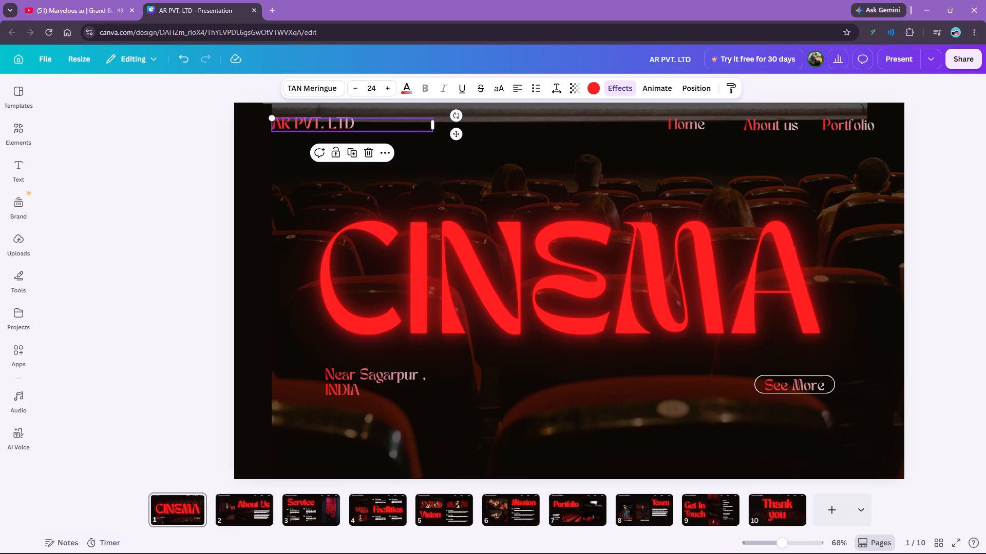
Copy the company name's red drop-shadow style onto "Home", "About us", "Portfolio", the address and "See More".
{"action": "left_click", "coordinate": [728, 84]}
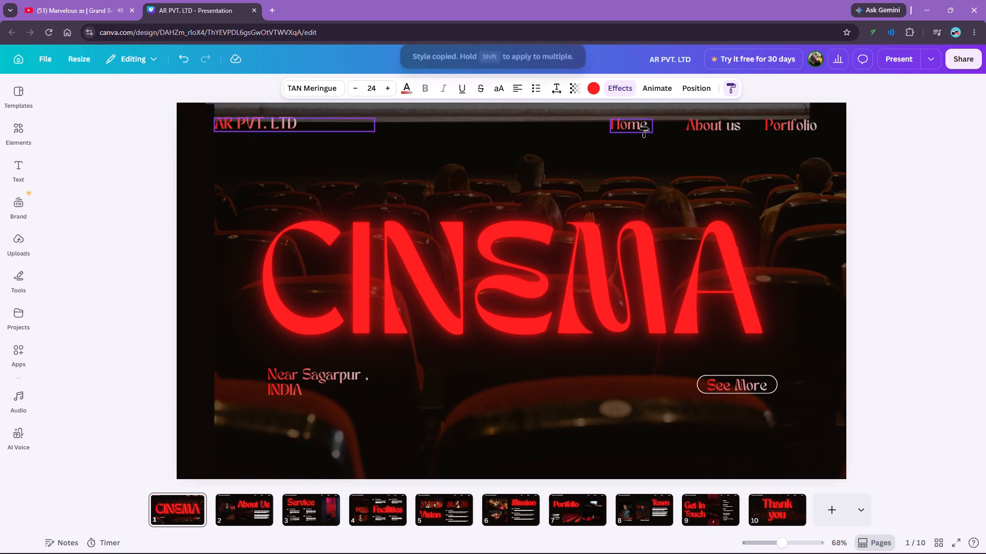
{"action": "left_click", "coordinate": [644, 127]}
{"action": "left_click", "coordinate": [736, 81]}
{"action": "left_click", "coordinate": [717, 125]}
{"action": "left_click", "coordinate": [728, 82]}
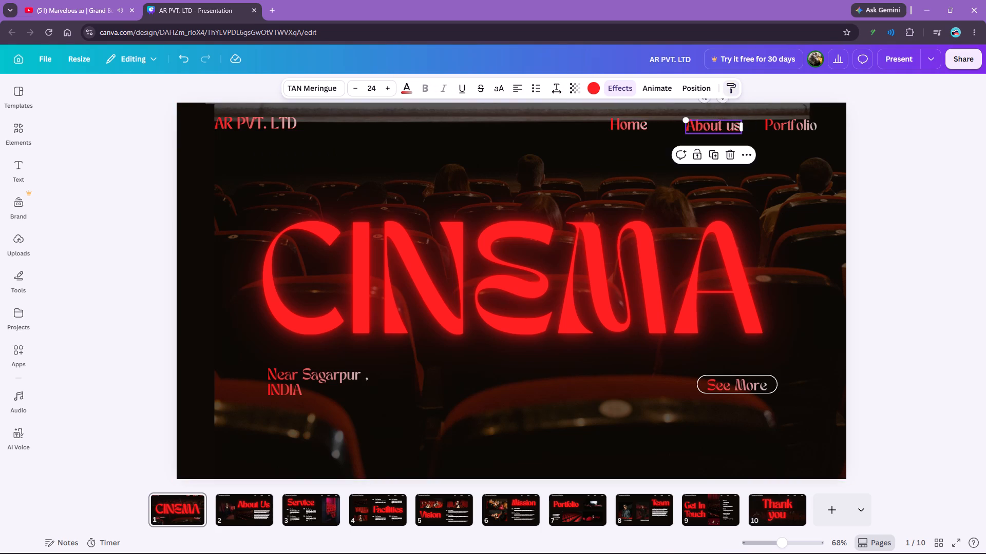
{"action": "left_click", "coordinate": [783, 129]}
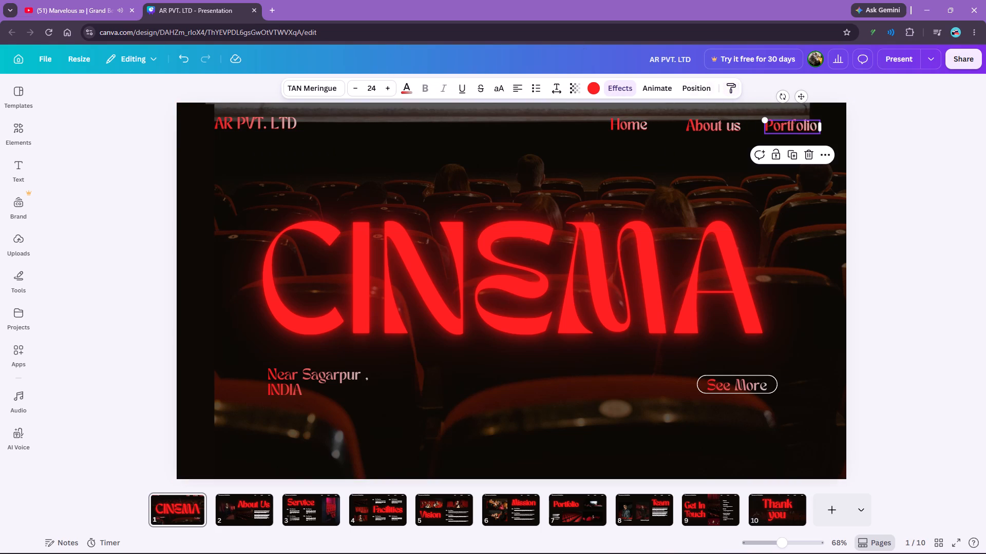
{"action": "left_click", "coordinate": [743, 81]}
{"action": "left_click", "coordinate": [771, 128]}
{"action": "left_click", "coordinate": [733, 90]}
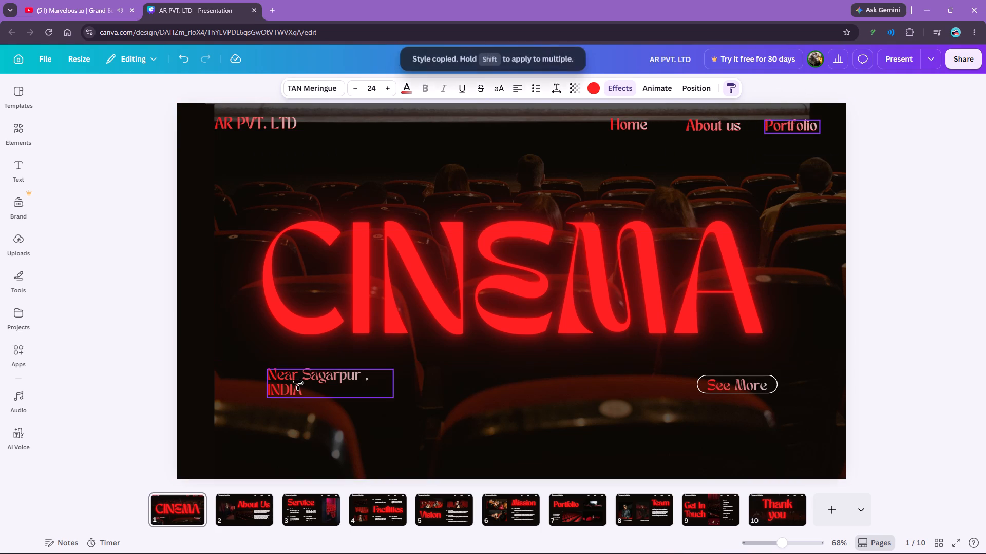
{"action": "left_click", "coordinate": [298, 380]}
{"action": "left_click", "coordinate": [727, 86]}
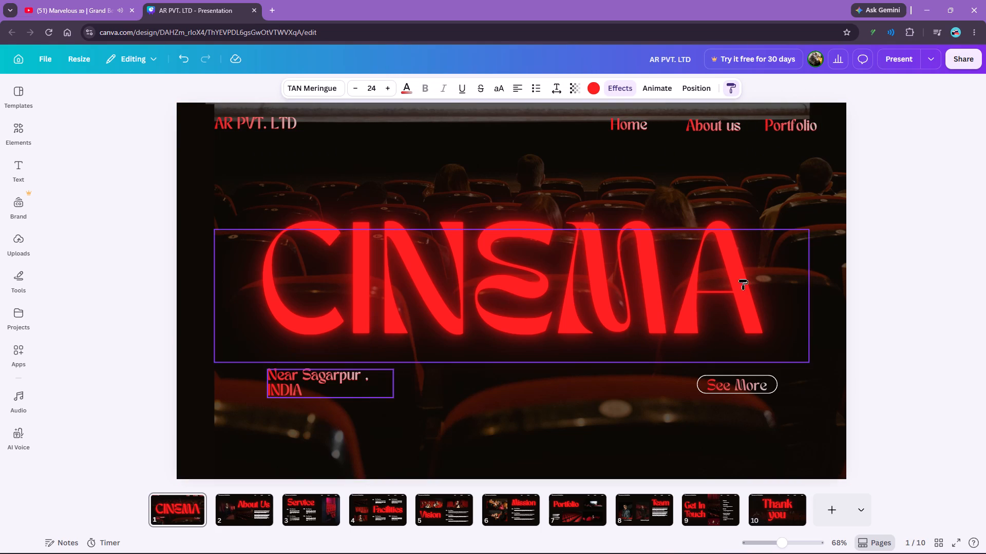
{"action": "left_click", "coordinate": [713, 380]}
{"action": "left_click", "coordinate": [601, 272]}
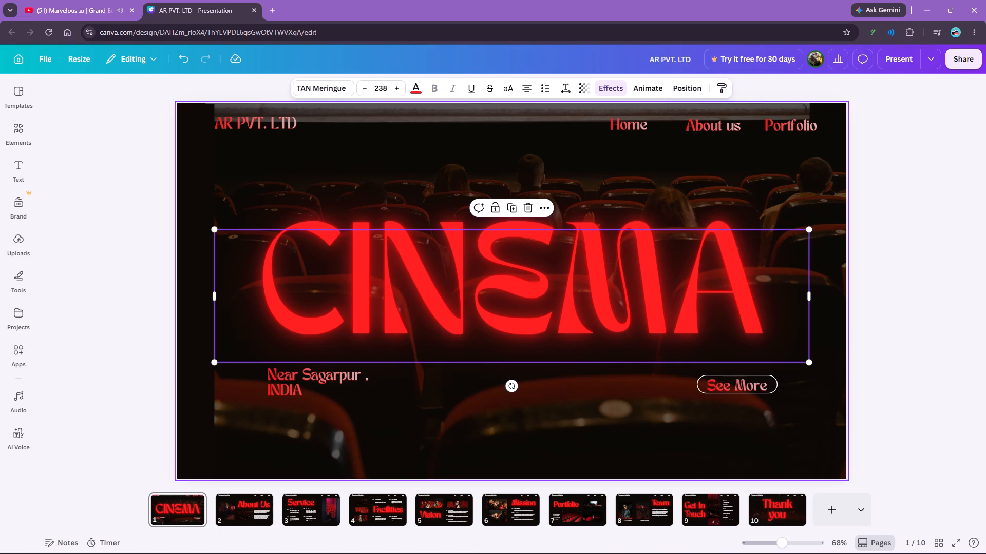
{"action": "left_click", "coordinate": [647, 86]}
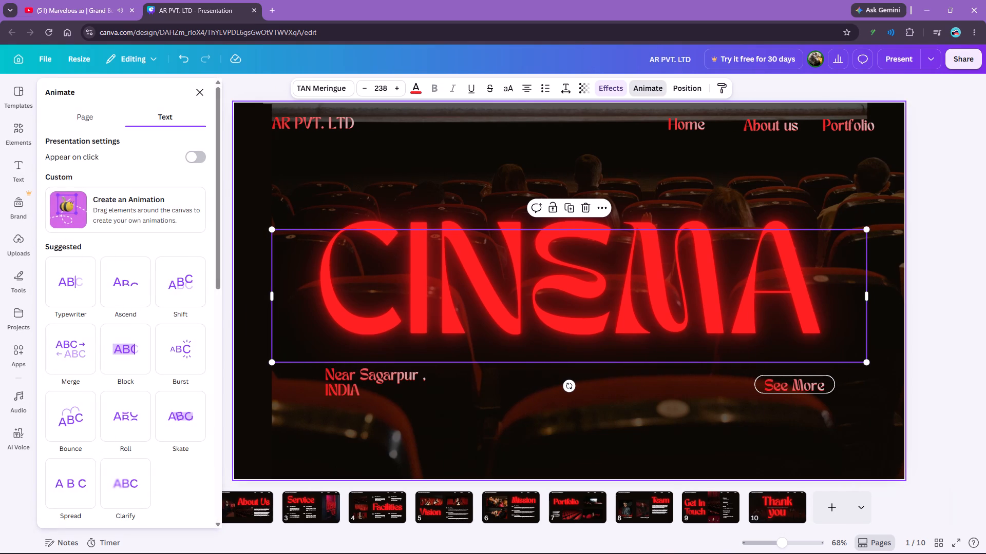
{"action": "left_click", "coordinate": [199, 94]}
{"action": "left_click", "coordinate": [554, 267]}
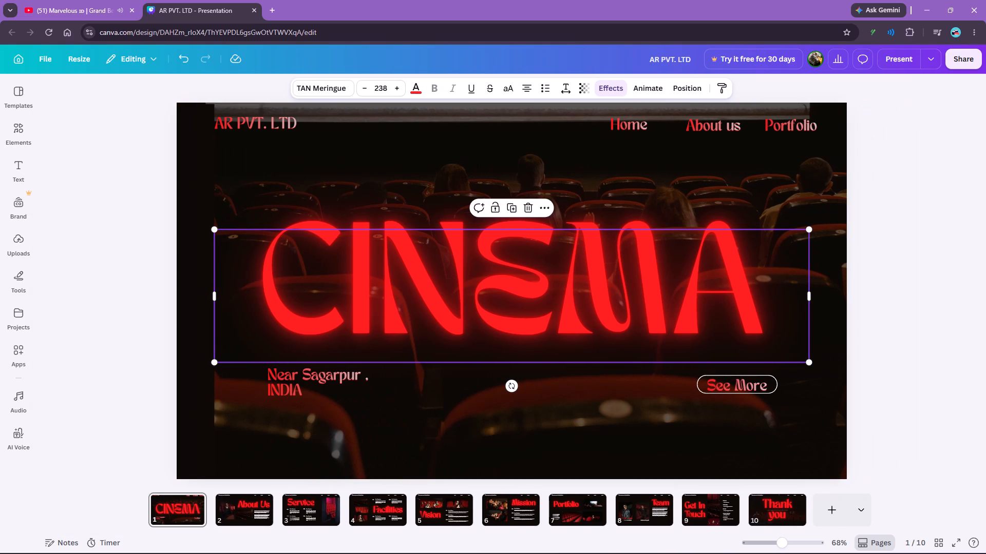
Look through the text effects available for the "CINEMA" title on the first slide.
{"action": "left_click", "coordinate": [831, 261]}
{"action": "left_click", "coordinate": [648, 273]}
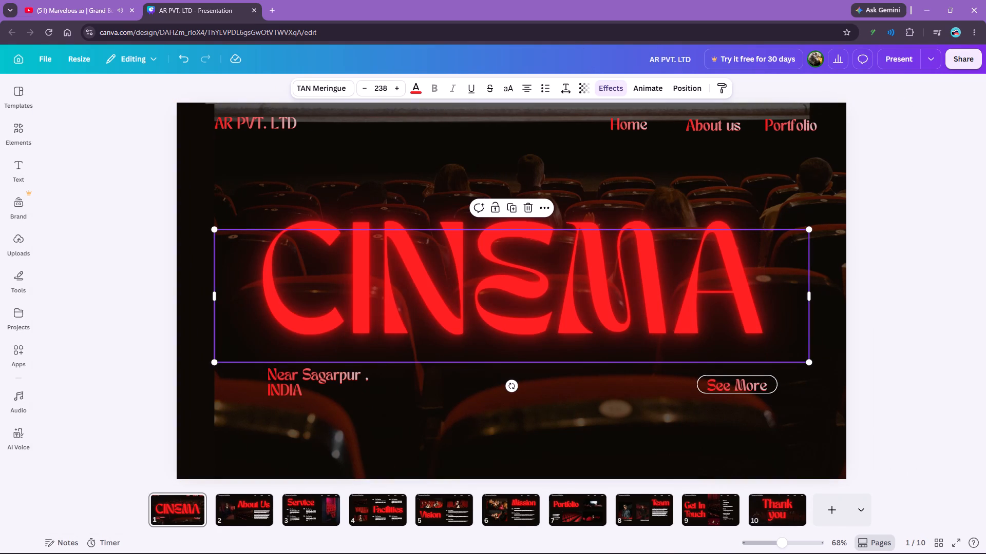
{"action": "left_click", "coordinate": [608, 78]}
{"action": "left_click", "coordinate": [605, 85]}
{"action": "scroll", "coordinate": [123, 245], "scroll_direction": "up", "scroll_amount": 3}
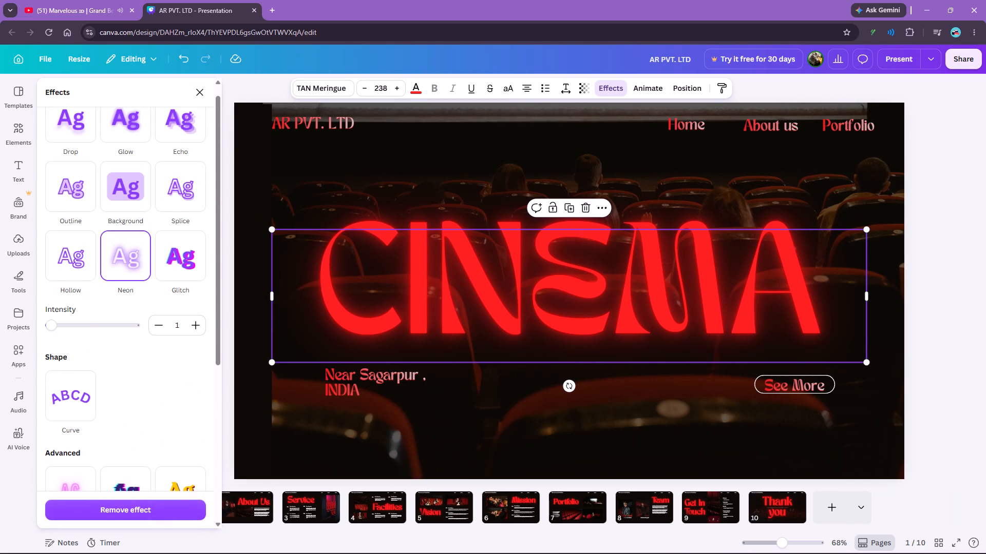
{"action": "scroll", "coordinate": [131, 309], "scroll_direction": "down", "scroll_amount": 7}
{"action": "scroll", "coordinate": [117, 286], "scroll_direction": "up", "scroll_amount": 2}
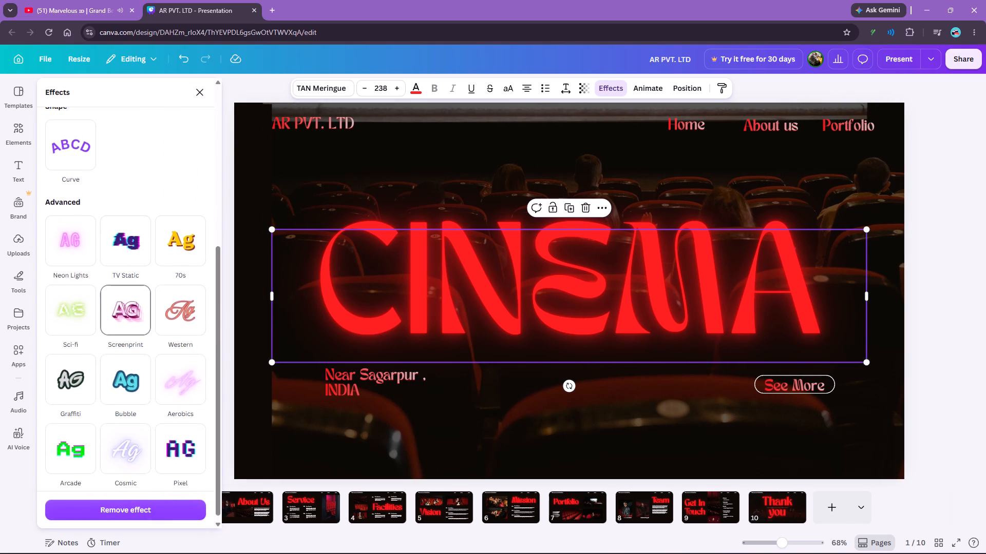
{"action": "scroll", "coordinate": [116, 286], "scroll_direction": "up", "scroll_amount": 7}
{"action": "left_click", "coordinate": [197, 88]}
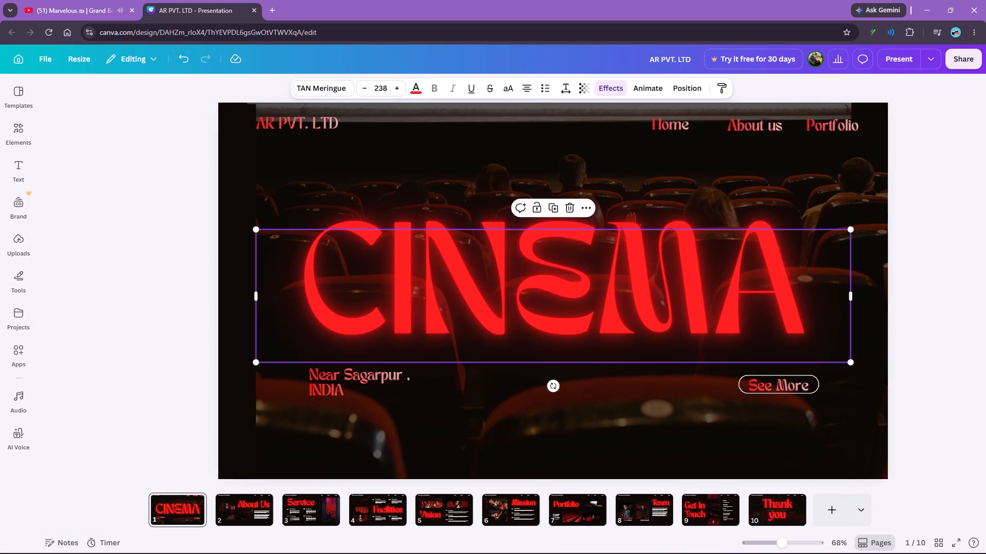
Apply the Shift text animation to the "AR PVT. LTD" company name, "Home", "About us" and "Portfolio".
{"action": "left_click", "coordinate": [277, 120]}
{"action": "left_click", "coordinate": [670, 87]}
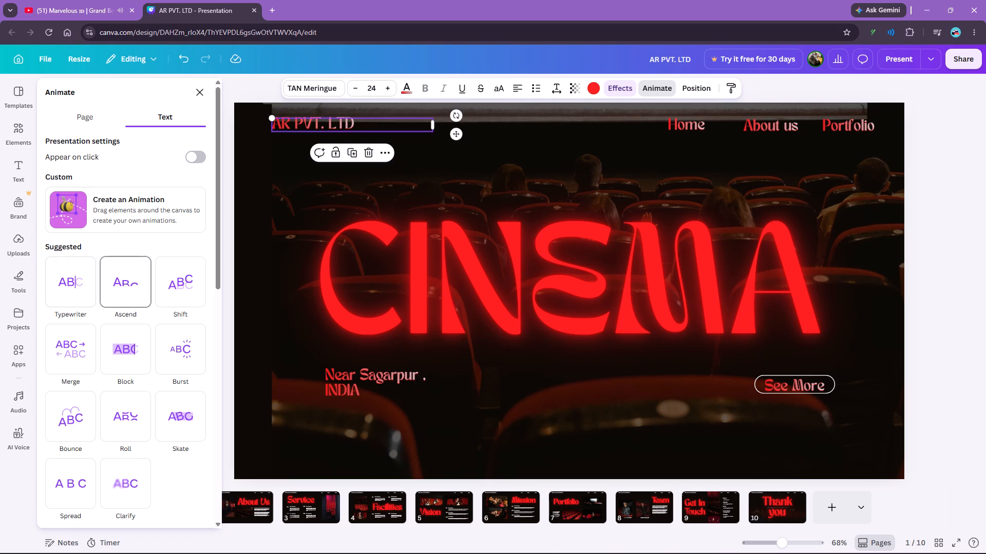
{"action": "left_click", "coordinate": [186, 279]}
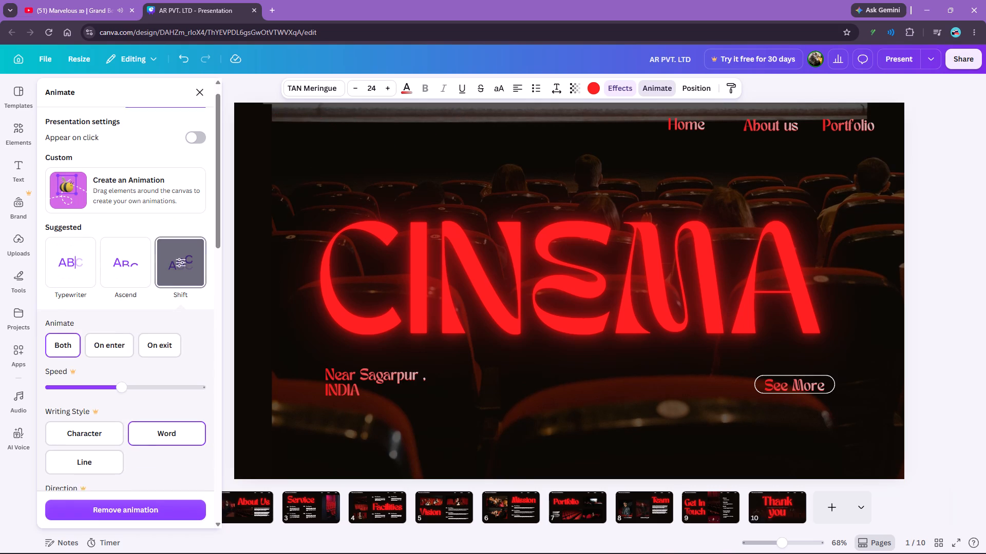
{"action": "left_click", "coordinate": [763, 129]}
{"action": "left_click", "coordinate": [689, 130]}
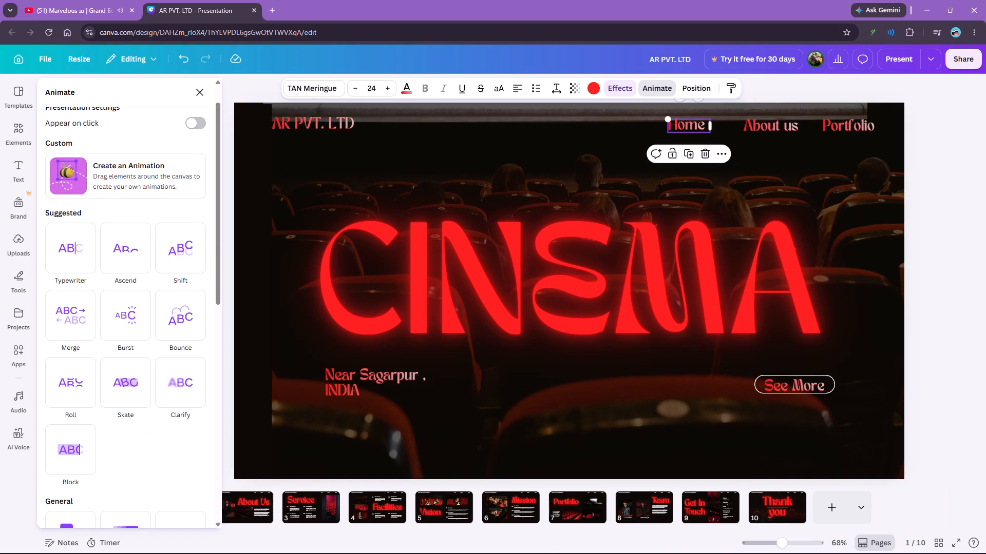
{"action": "left_click", "coordinate": [179, 259]}
{"action": "left_click", "coordinate": [775, 129]}
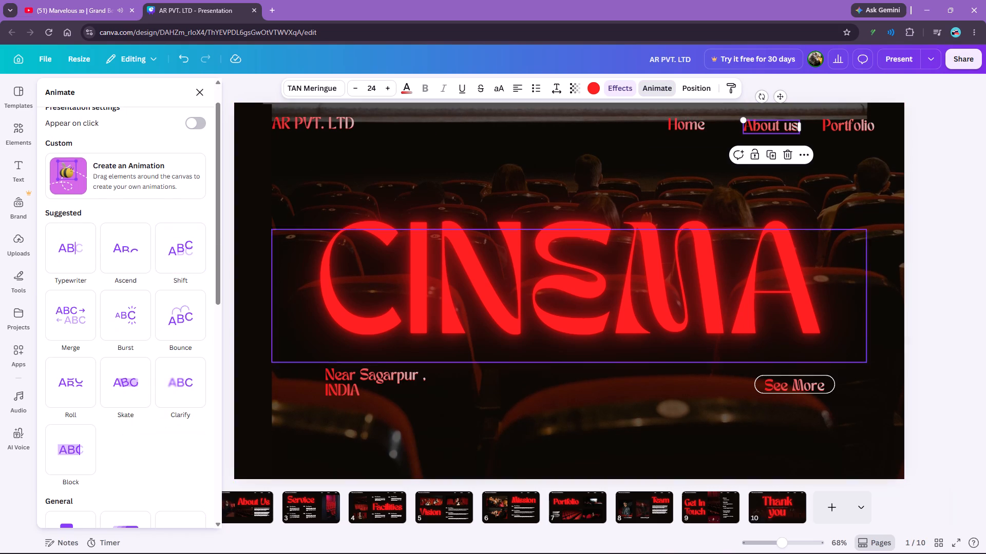
{"action": "left_click", "coordinate": [177, 246]}
{"action": "left_click", "coordinate": [848, 128]}
{"action": "left_click", "coordinate": [188, 248]}
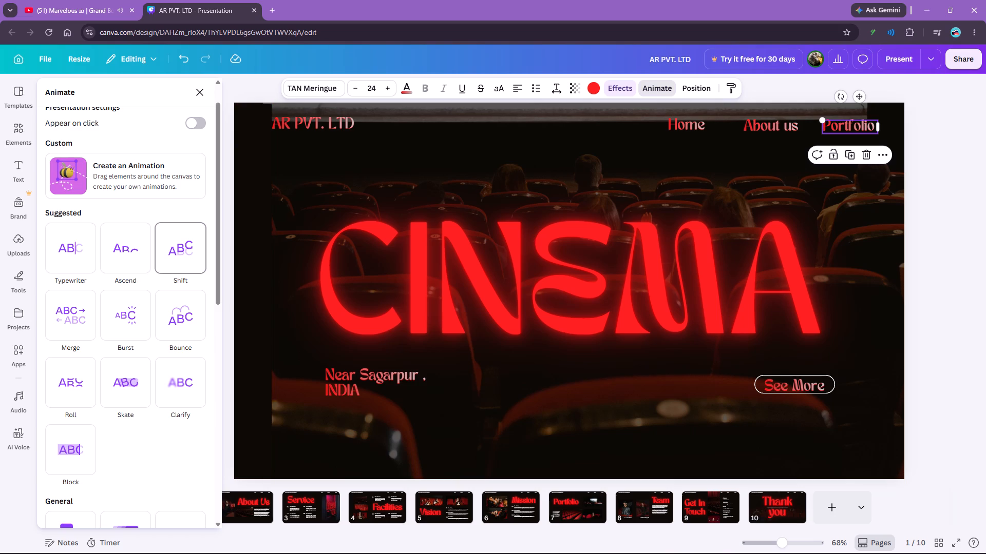
Apply the Ascend text animation to the address, set to Both, and to the "See More" text.
{"action": "left_click", "coordinate": [367, 379]}
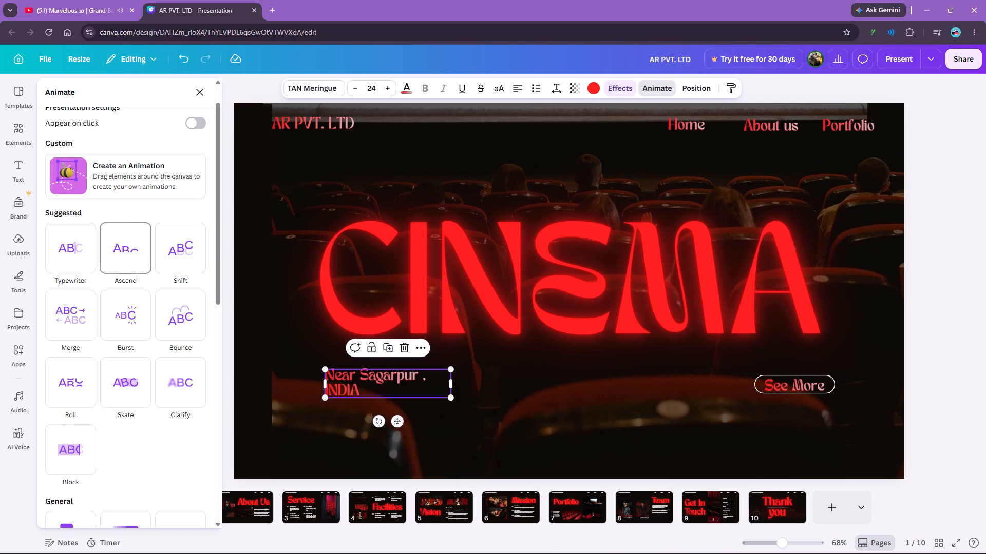
{"action": "left_click", "coordinate": [123, 248]}
{"action": "left_click", "coordinate": [72, 331]}
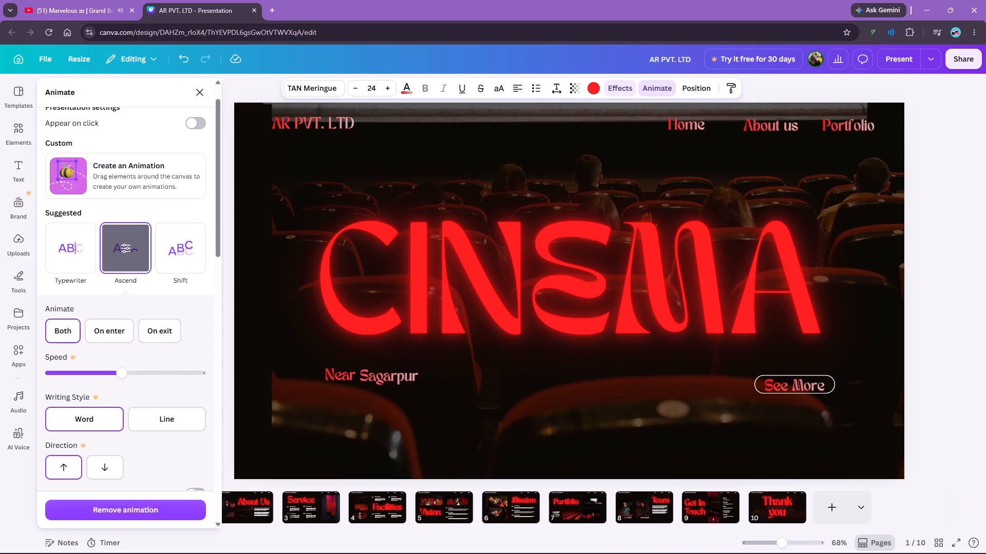
{"action": "left_click", "coordinate": [787, 389]}
{"action": "left_click", "coordinate": [757, 378]}
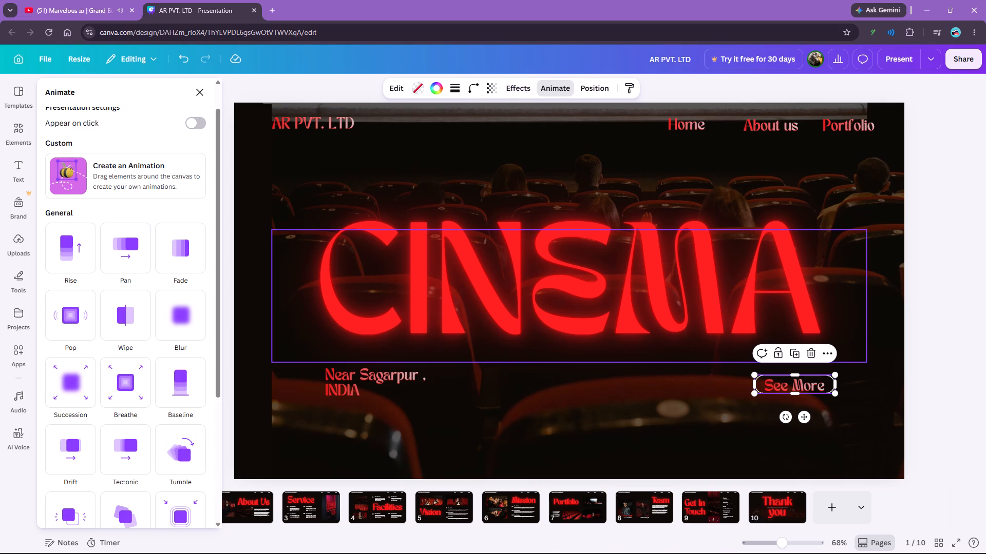
{"action": "left_click", "coordinate": [784, 382]}
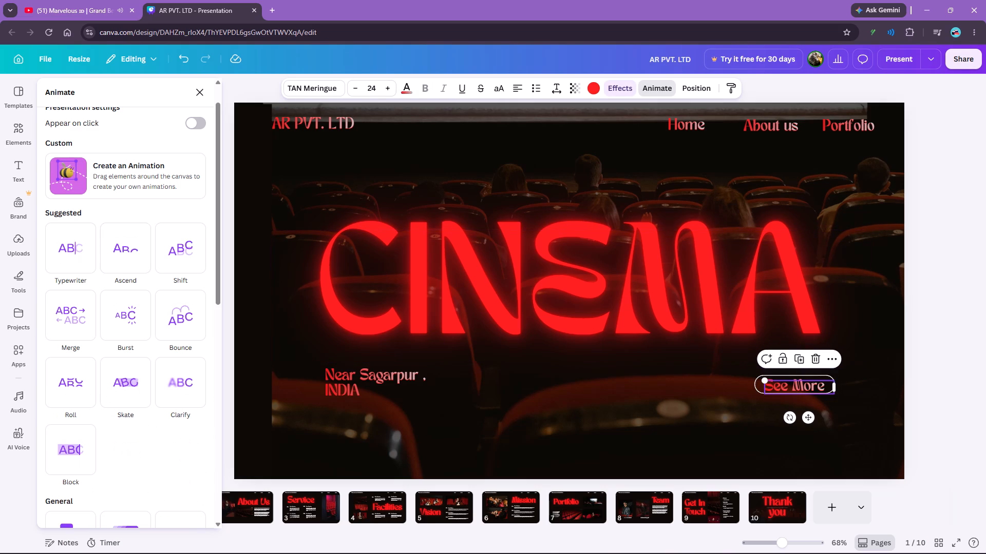
{"action": "left_click", "coordinate": [112, 249]}
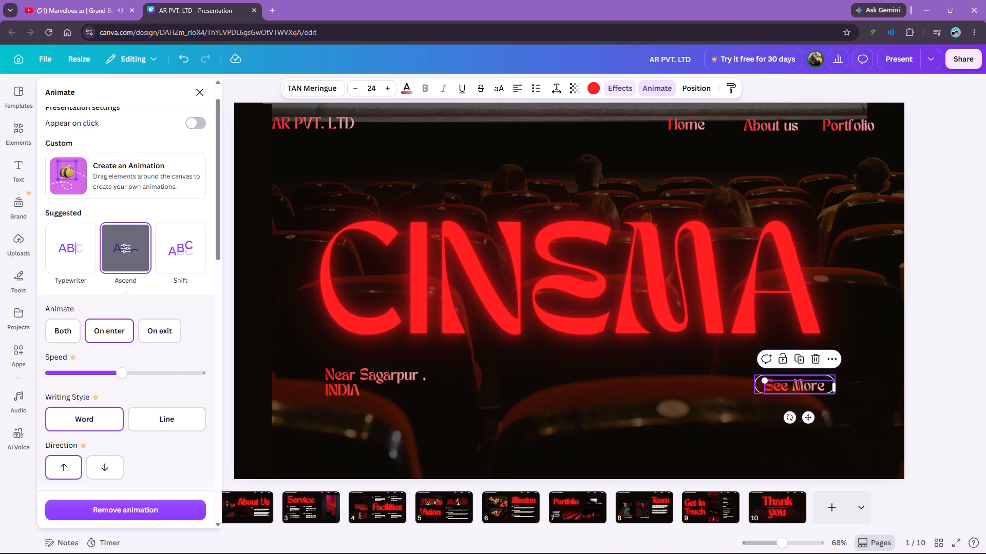
Apply the Pan animation to the rounded outline around "See More".
{"action": "left_click", "coordinate": [755, 385]}
{"action": "left_click", "coordinate": [113, 253]}
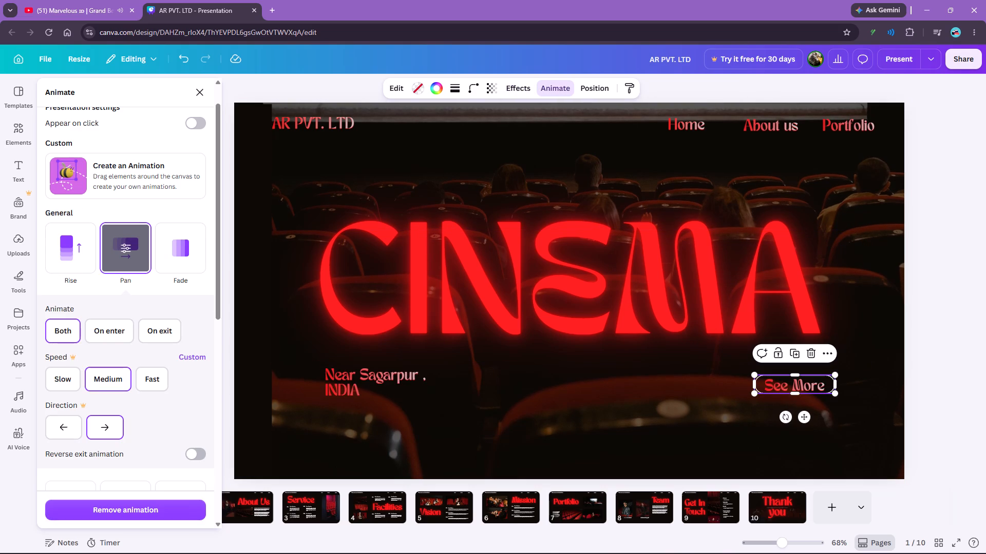
{"action": "left_click", "coordinate": [196, 92]}
{"action": "left_click", "coordinate": [161, 201]}
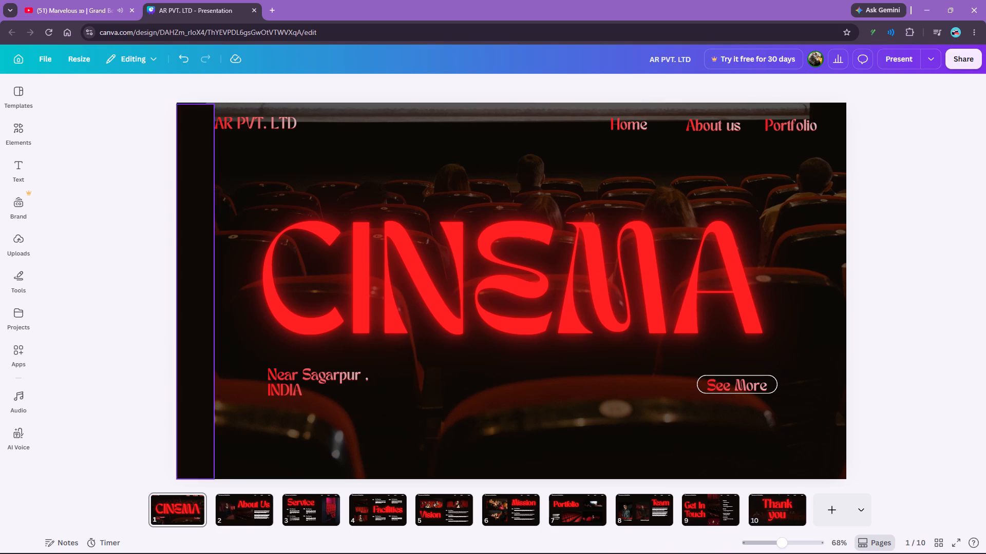
Apply the Skate text animation to the "CINEMA" title.
{"action": "left_click", "coordinate": [428, 257]}
{"action": "left_click", "coordinate": [664, 87]}
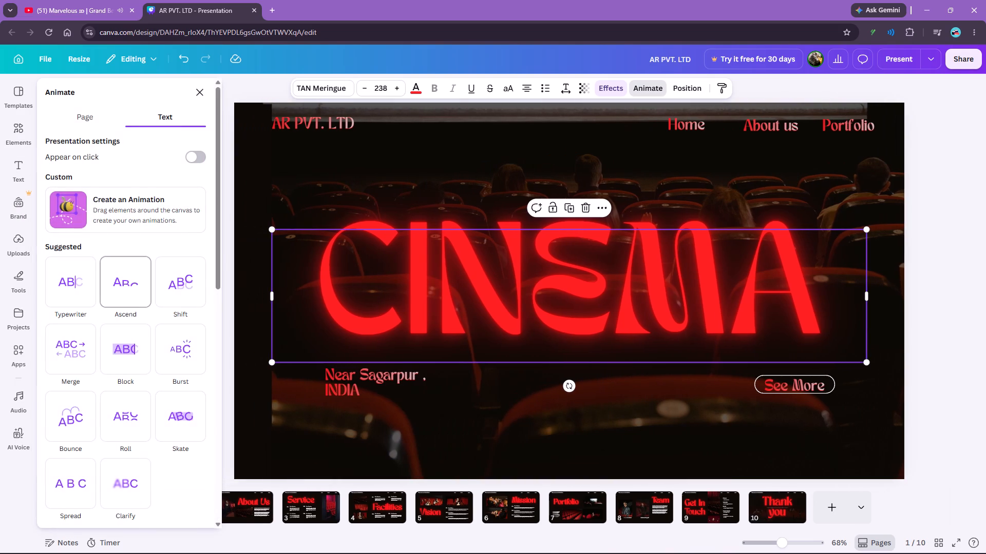
{"action": "scroll", "coordinate": [131, 302], "scroll_direction": "down", "scroll_amount": 3}
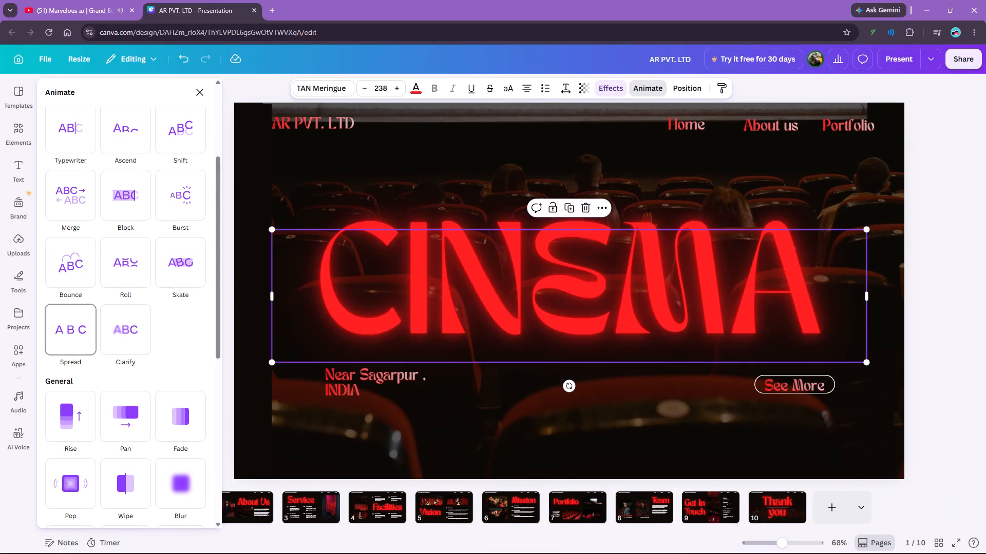
{"action": "left_click", "coordinate": [185, 265]}
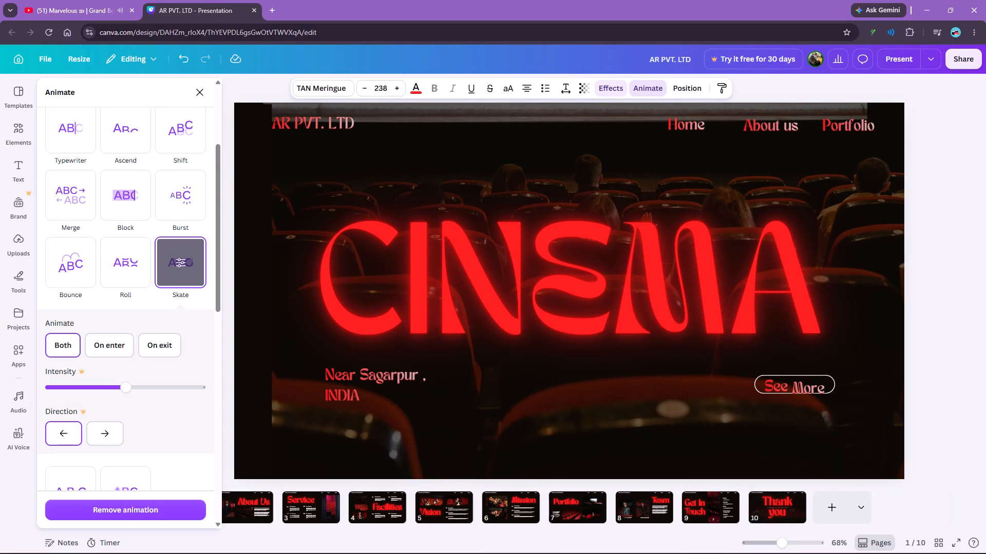
{"action": "left_click", "coordinate": [948, 371]}
{"action": "left_click", "coordinate": [909, 281]}
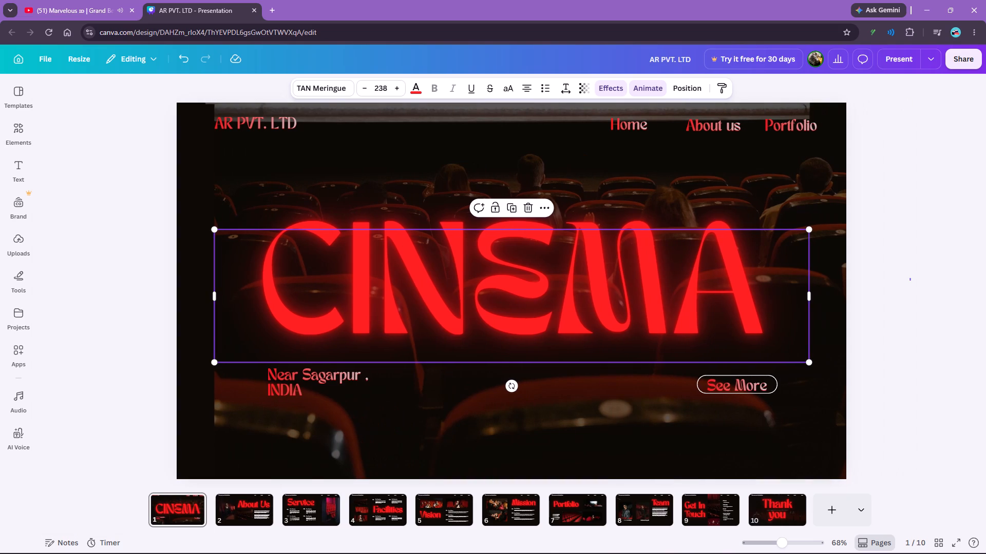
Preview the first slide's animations in full-screen presentation mode and return to editing.
{"action": "left_click", "coordinate": [905, 52]}
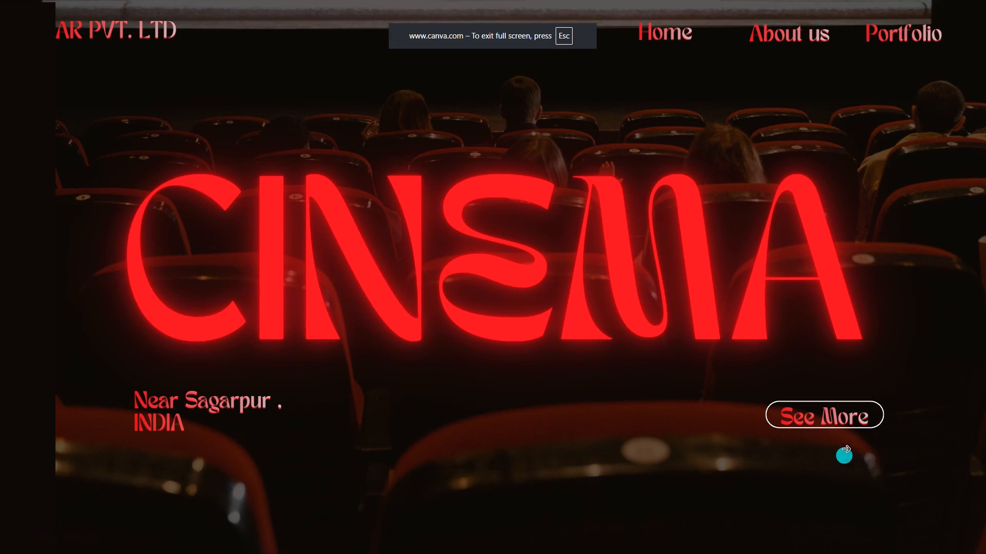
{"action": "key", "text": "Escape"}
{"action": "left_click", "coordinate": [882, 411]}
Heighten the rounded outline to about 231 by 66 and reposition the "See More" text inside it.
{"action": "left_click", "coordinate": [699, 386]}
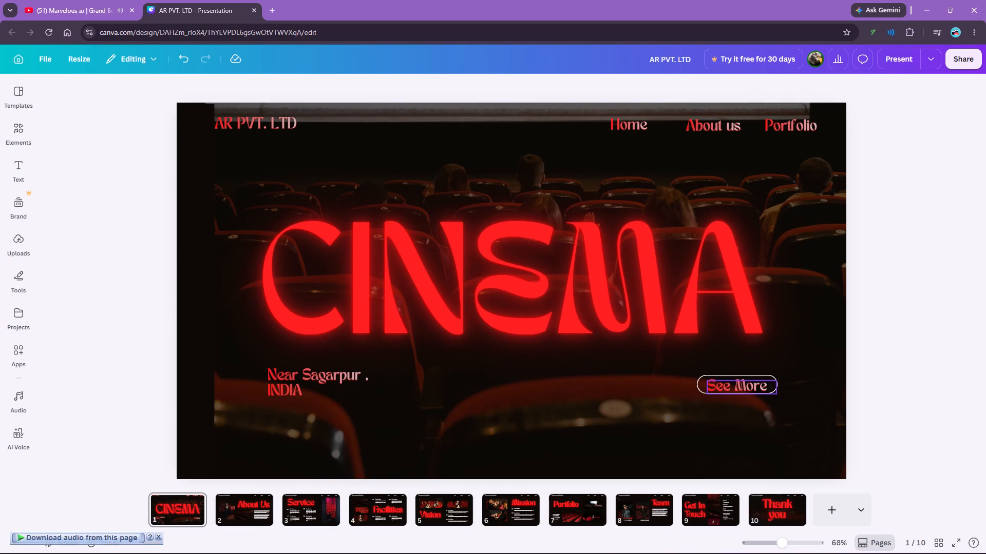
{"action": "left_click", "coordinate": [739, 397]}
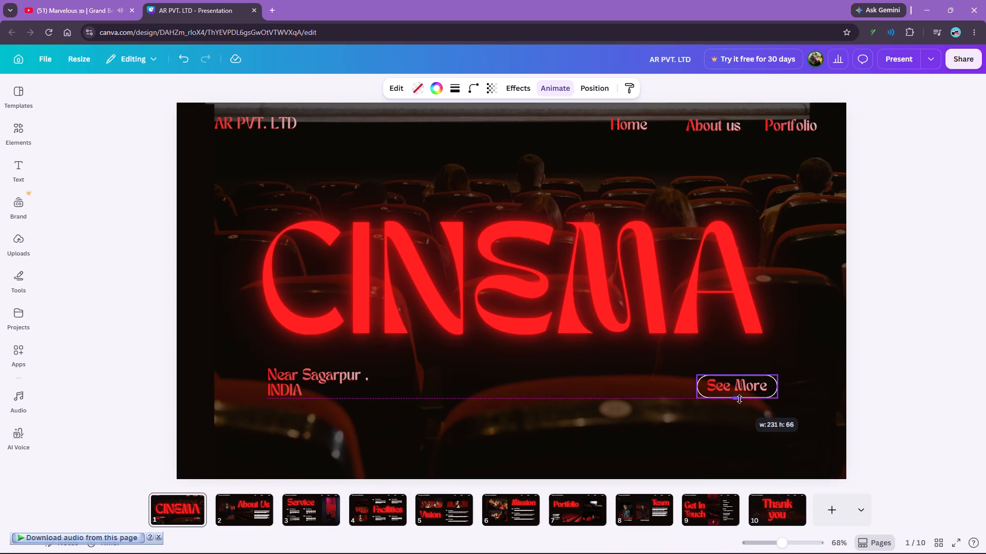
{"action": "left_click", "coordinate": [911, 397]}
{"action": "left_click", "coordinate": [747, 387]}
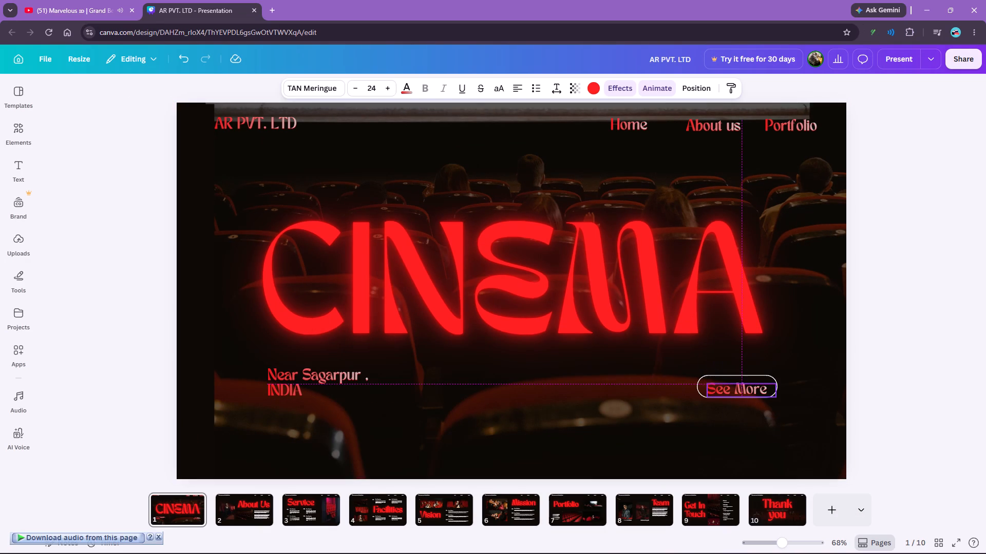
{"action": "left_click", "coordinate": [896, 385]}
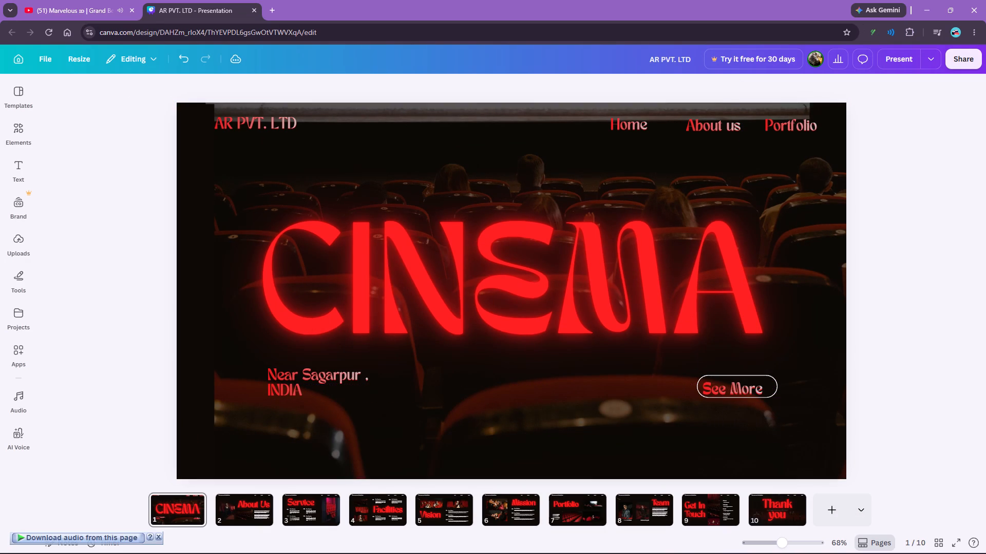
{"action": "left_click", "coordinate": [741, 388]}
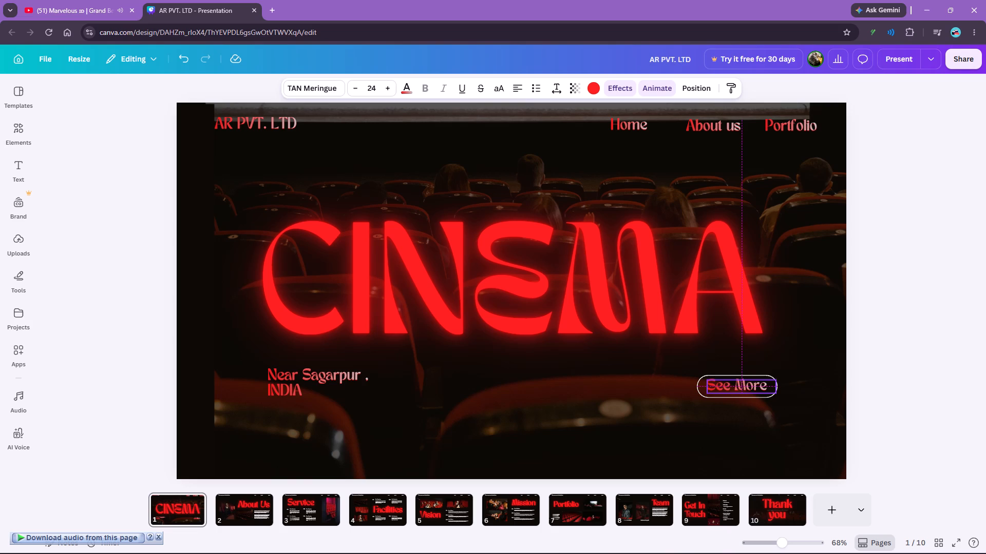
{"action": "left_click", "coordinate": [921, 377]}
{"action": "left_click", "coordinate": [747, 384]}
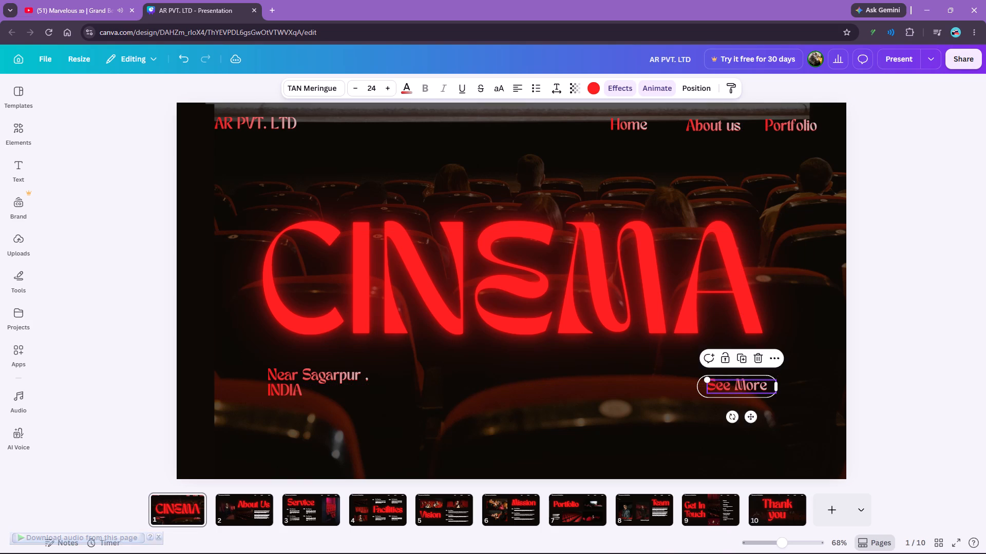
{"action": "left_click", "coordinate": [912, 374]}
Enlarge the rounded outline slightly in both directions and move the "See More" text down to center it vertically.
{"action": "left_click", "coordinate": [760, 399]}
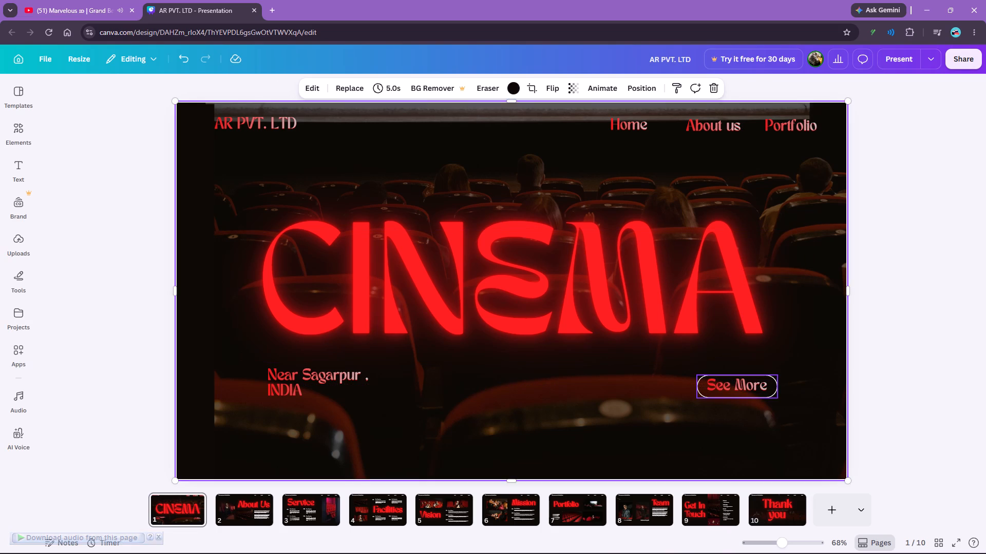
{"action": "left_click", "coordinate": [747, 395]}
{"action": "left_click", "coordinate": [739, 398]}
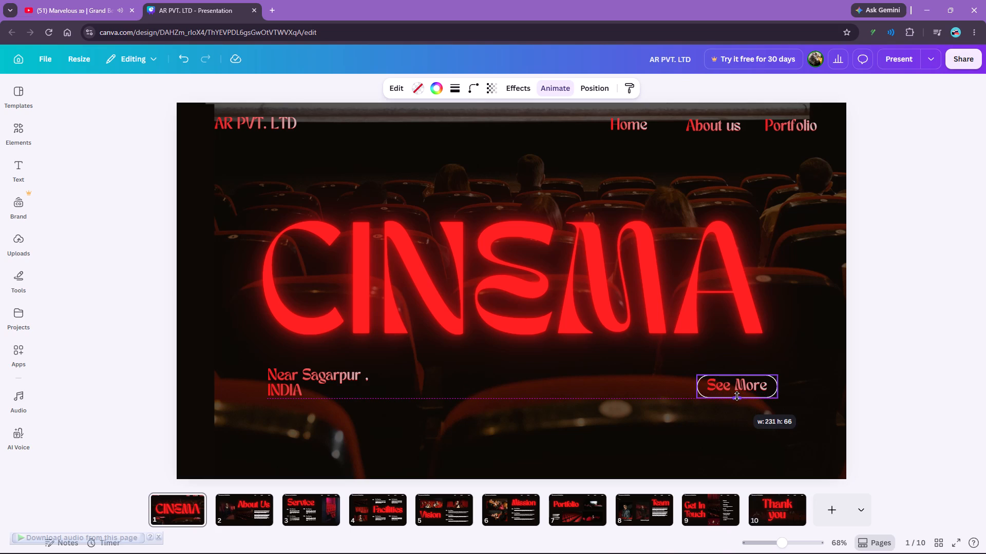
{"action": "left_click_drag", "start_coordinate": [778, 400], "coordinate": [780, 400]}
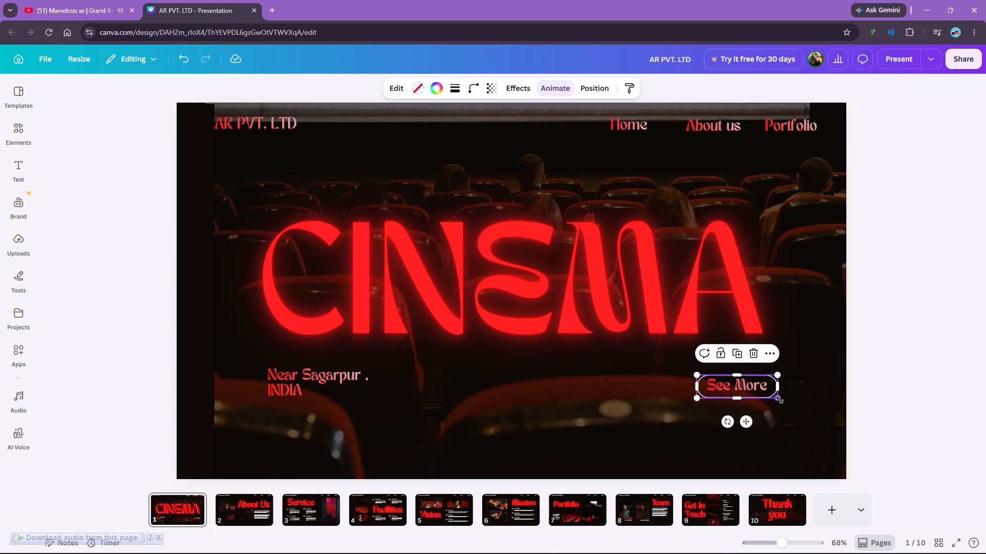
{"action": "left_click_drag", "start_coordinate": [780, 400], "coordinate": [783, 403]}
{"action": "left_click", "coordinate": [748, 389]}
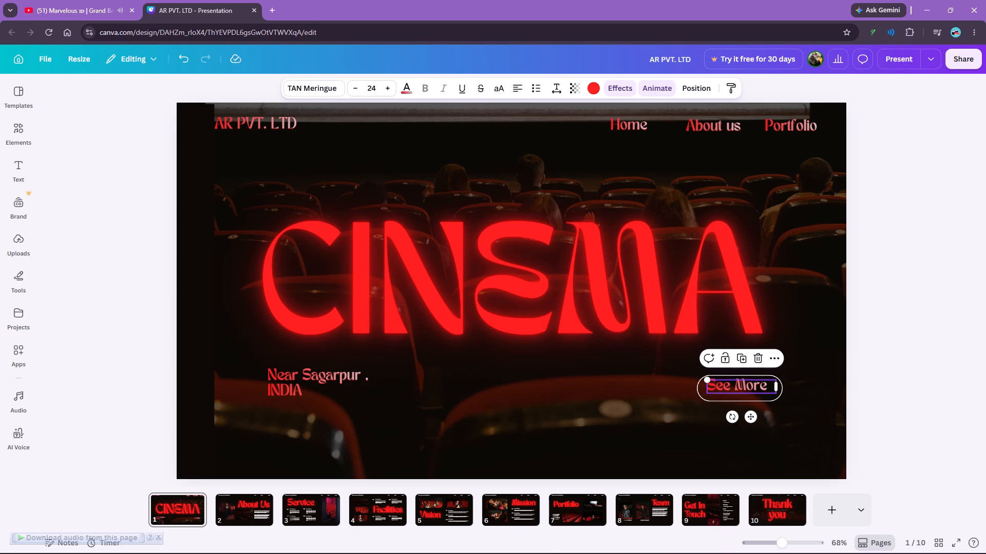
{"action": "left_click", "coordinate": [909, 395]}
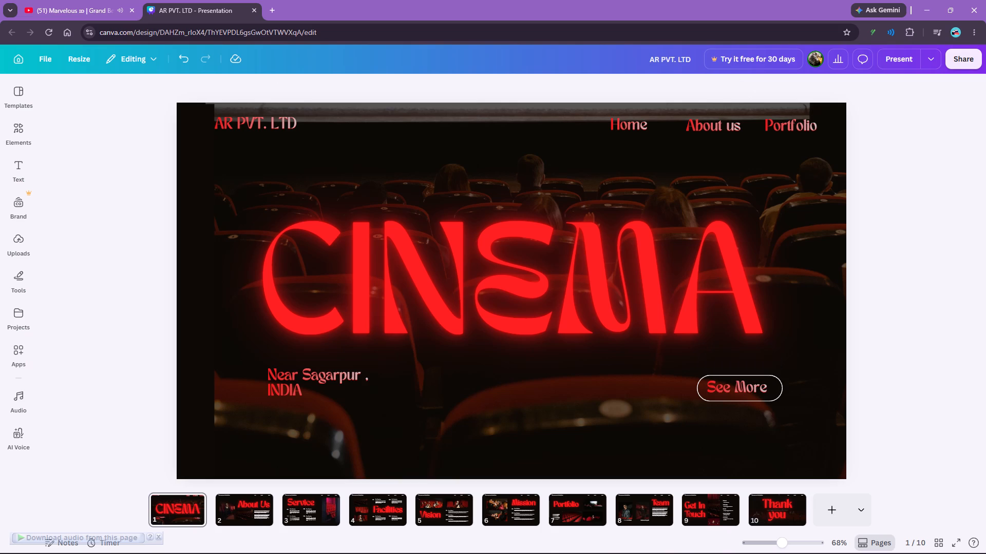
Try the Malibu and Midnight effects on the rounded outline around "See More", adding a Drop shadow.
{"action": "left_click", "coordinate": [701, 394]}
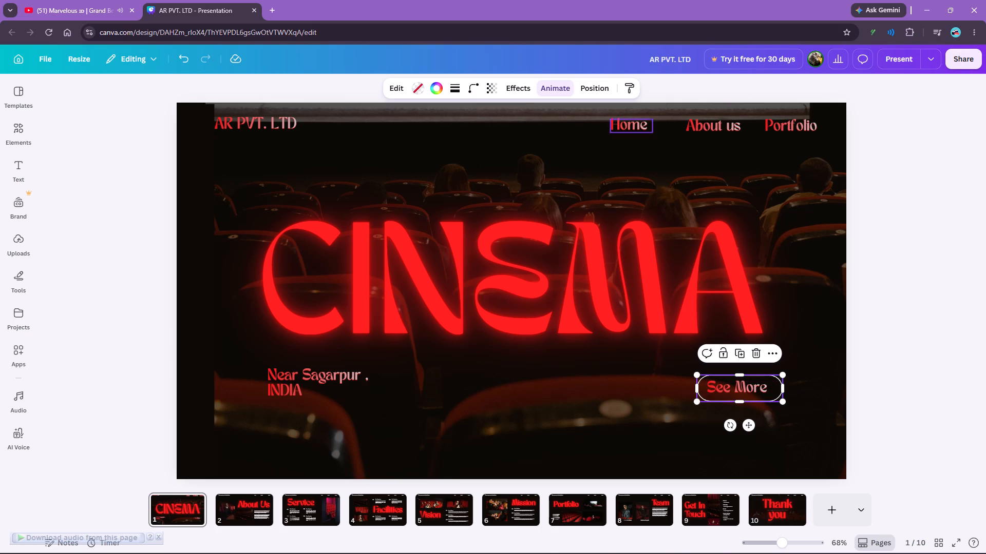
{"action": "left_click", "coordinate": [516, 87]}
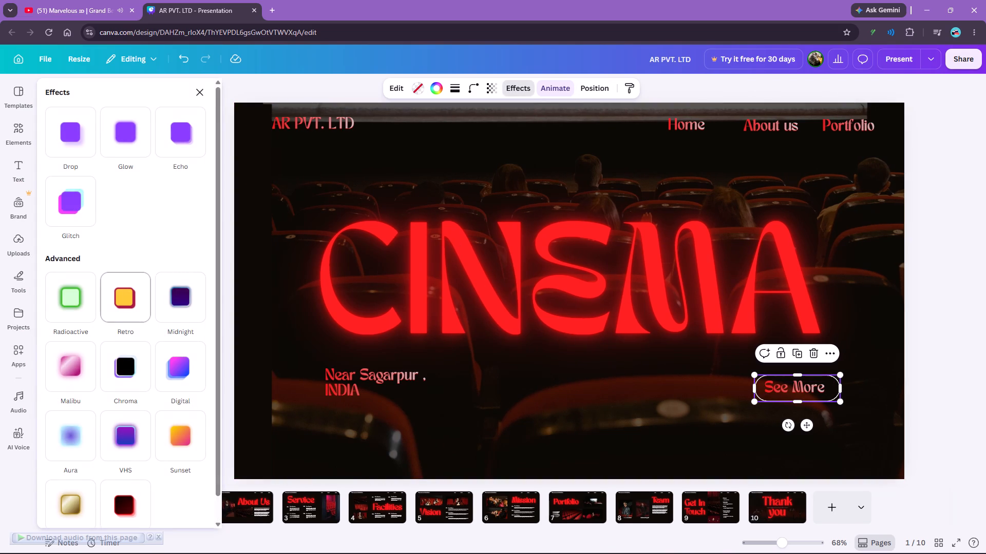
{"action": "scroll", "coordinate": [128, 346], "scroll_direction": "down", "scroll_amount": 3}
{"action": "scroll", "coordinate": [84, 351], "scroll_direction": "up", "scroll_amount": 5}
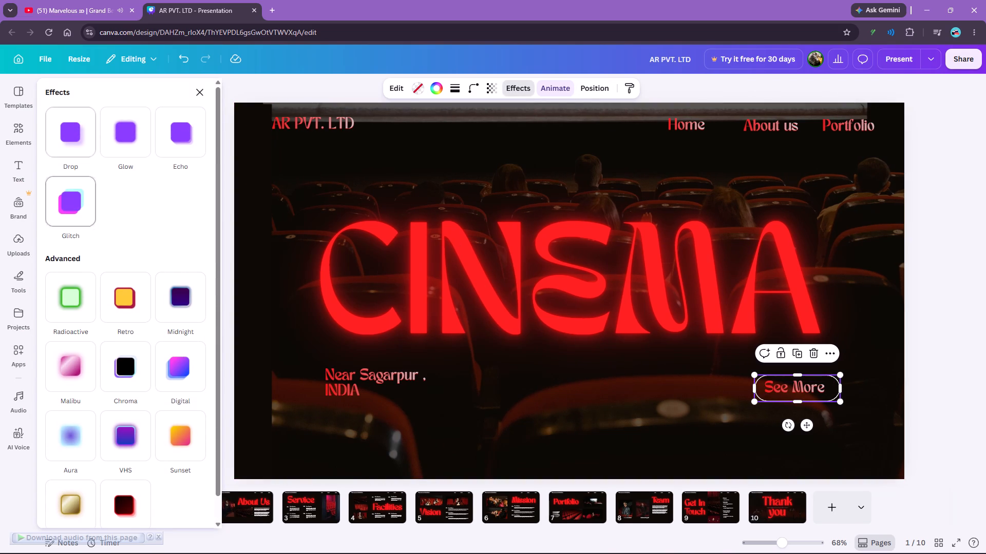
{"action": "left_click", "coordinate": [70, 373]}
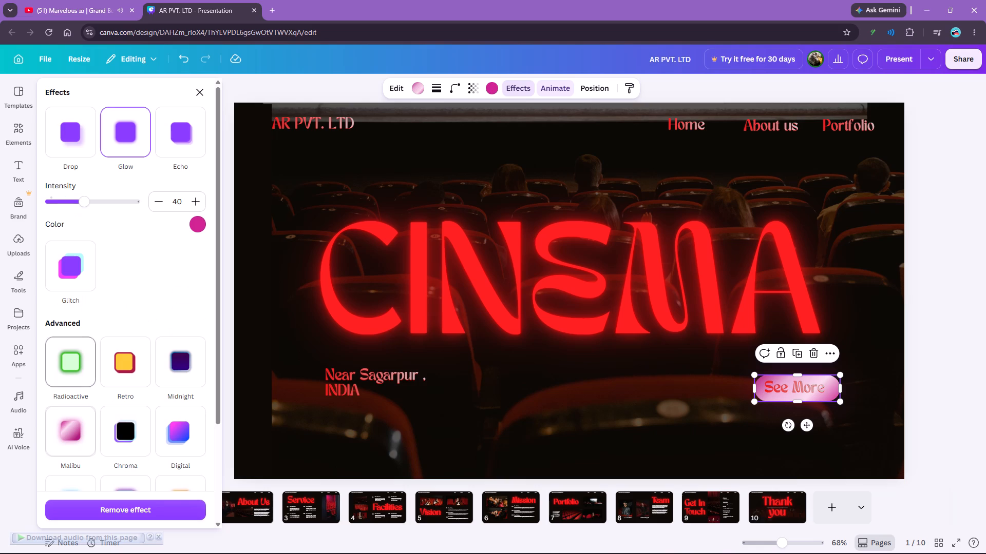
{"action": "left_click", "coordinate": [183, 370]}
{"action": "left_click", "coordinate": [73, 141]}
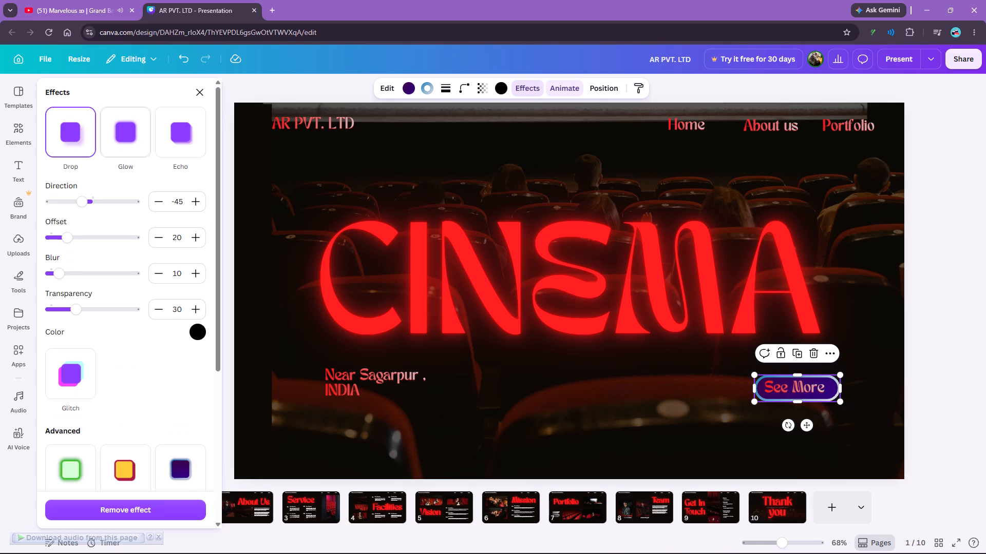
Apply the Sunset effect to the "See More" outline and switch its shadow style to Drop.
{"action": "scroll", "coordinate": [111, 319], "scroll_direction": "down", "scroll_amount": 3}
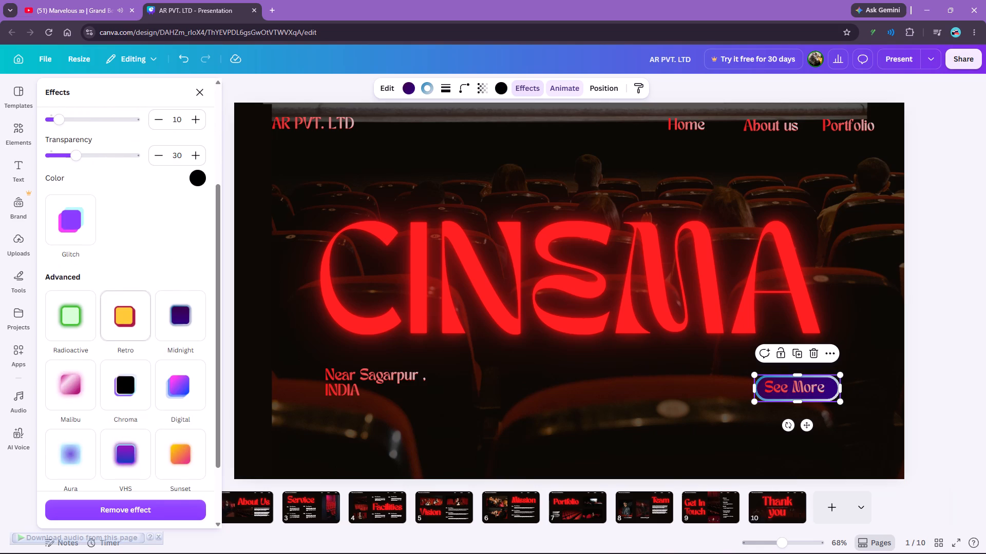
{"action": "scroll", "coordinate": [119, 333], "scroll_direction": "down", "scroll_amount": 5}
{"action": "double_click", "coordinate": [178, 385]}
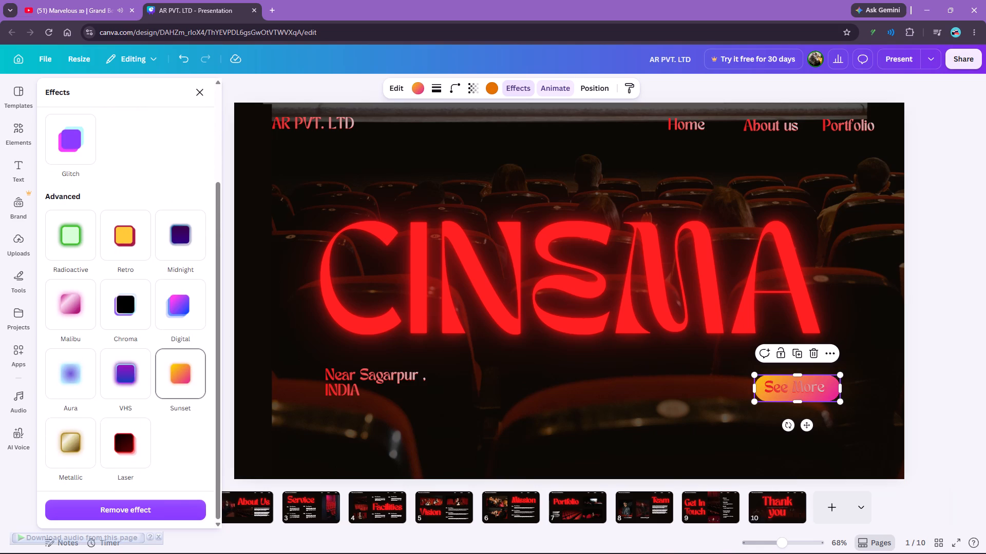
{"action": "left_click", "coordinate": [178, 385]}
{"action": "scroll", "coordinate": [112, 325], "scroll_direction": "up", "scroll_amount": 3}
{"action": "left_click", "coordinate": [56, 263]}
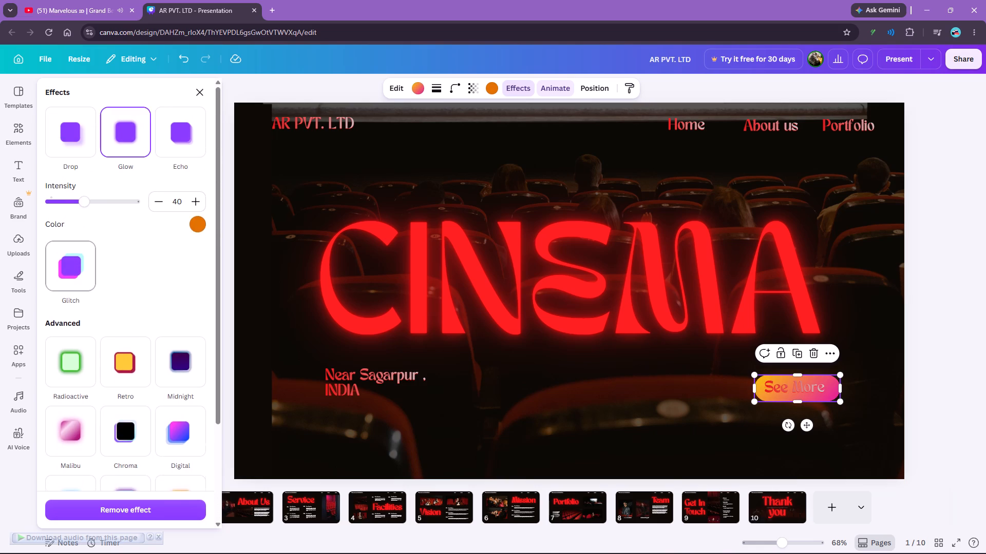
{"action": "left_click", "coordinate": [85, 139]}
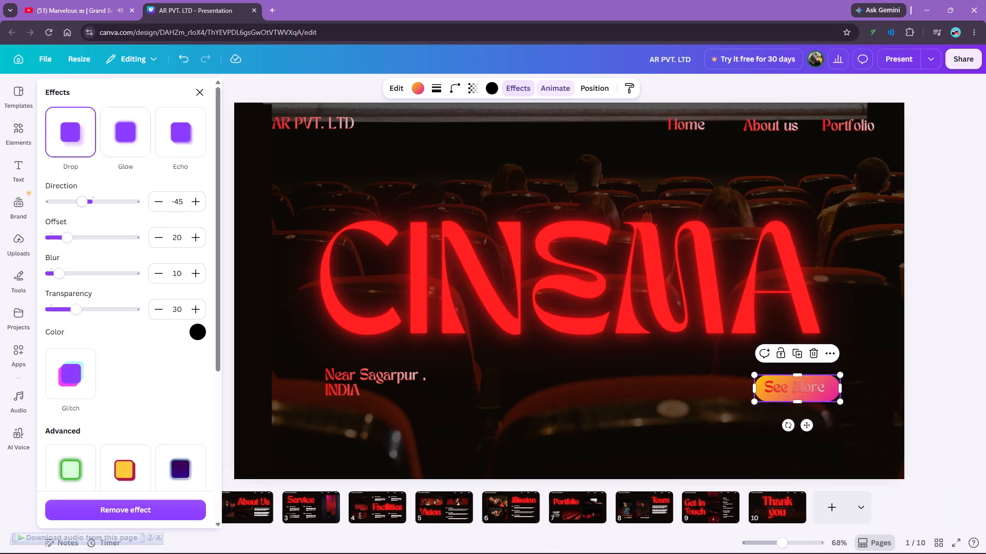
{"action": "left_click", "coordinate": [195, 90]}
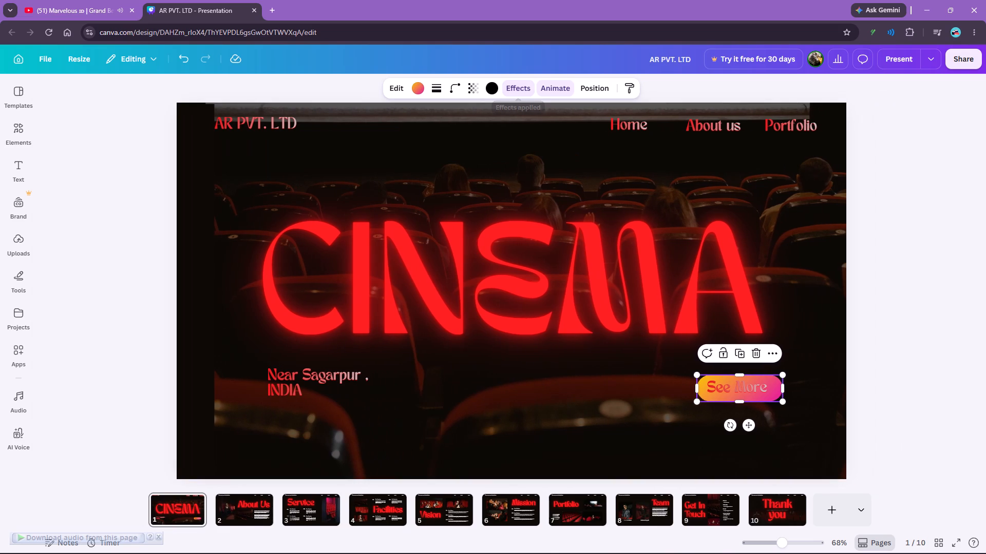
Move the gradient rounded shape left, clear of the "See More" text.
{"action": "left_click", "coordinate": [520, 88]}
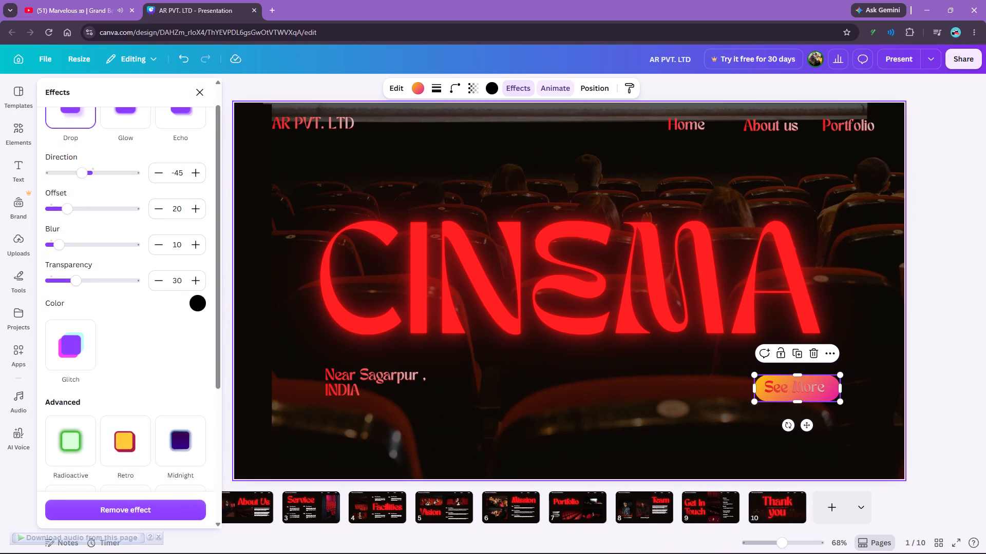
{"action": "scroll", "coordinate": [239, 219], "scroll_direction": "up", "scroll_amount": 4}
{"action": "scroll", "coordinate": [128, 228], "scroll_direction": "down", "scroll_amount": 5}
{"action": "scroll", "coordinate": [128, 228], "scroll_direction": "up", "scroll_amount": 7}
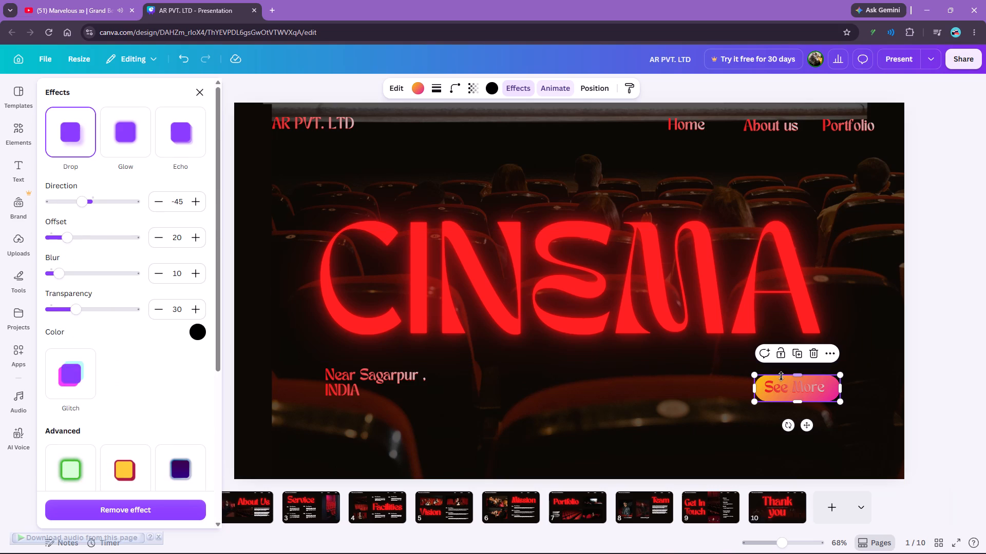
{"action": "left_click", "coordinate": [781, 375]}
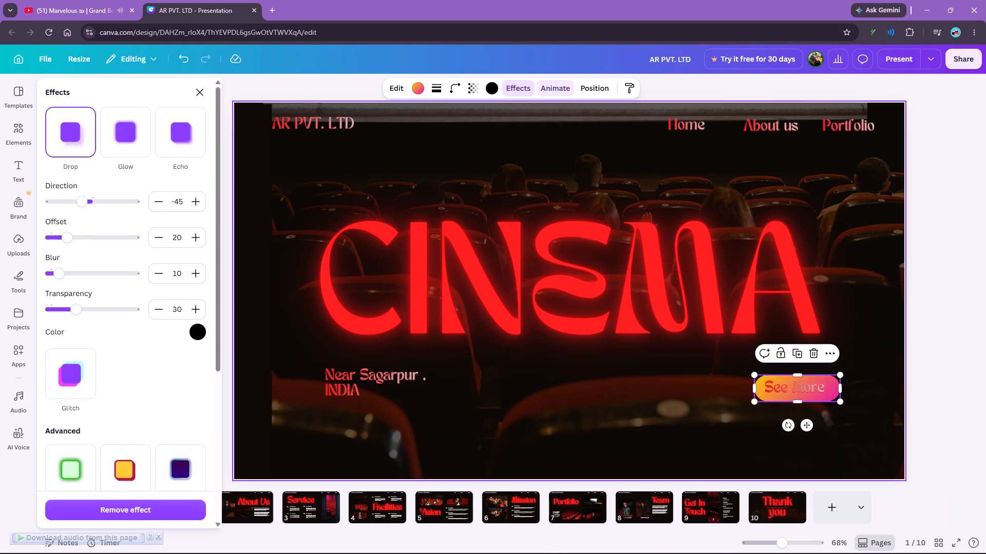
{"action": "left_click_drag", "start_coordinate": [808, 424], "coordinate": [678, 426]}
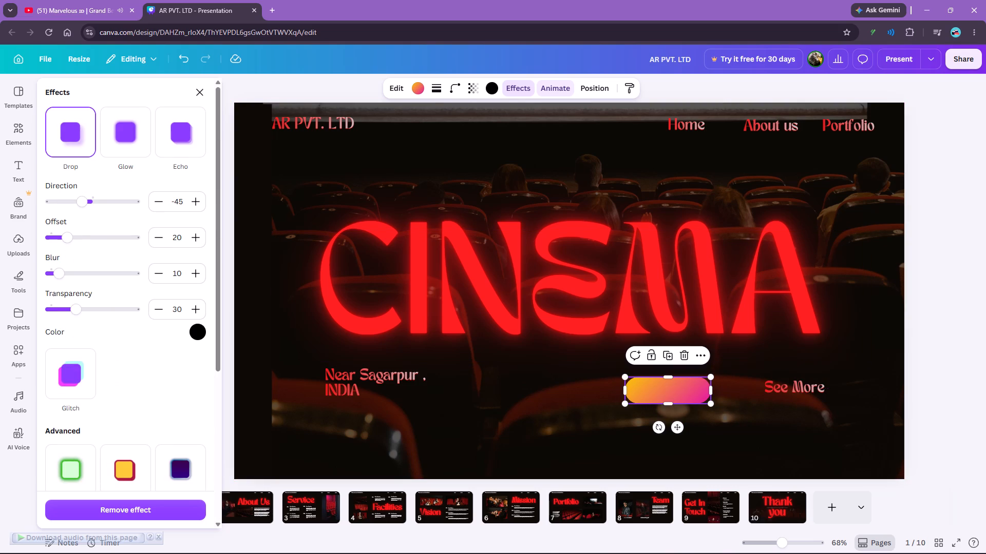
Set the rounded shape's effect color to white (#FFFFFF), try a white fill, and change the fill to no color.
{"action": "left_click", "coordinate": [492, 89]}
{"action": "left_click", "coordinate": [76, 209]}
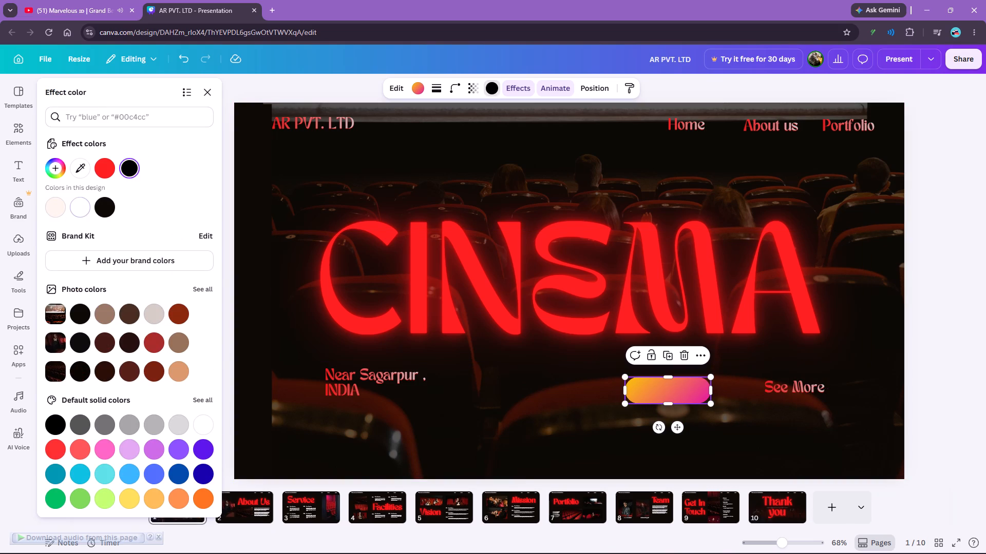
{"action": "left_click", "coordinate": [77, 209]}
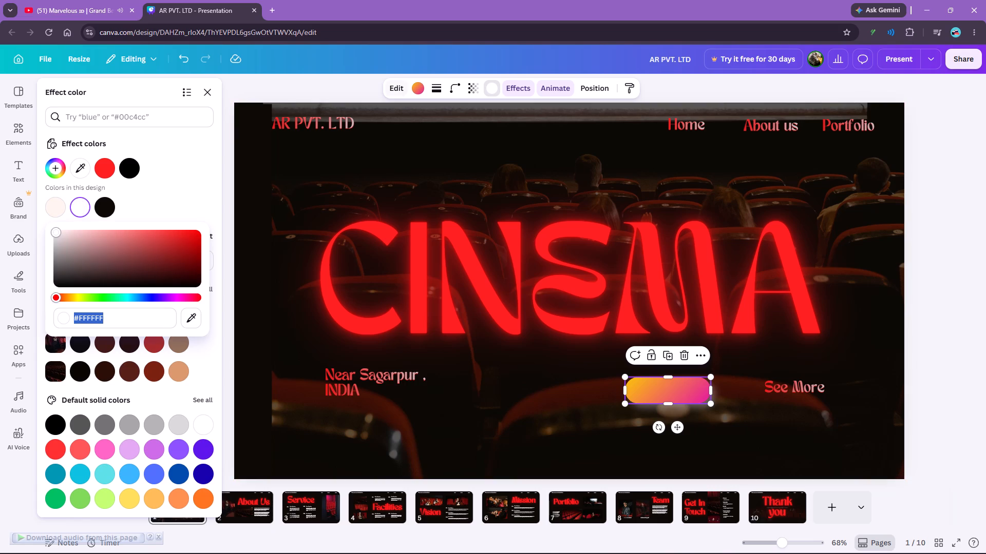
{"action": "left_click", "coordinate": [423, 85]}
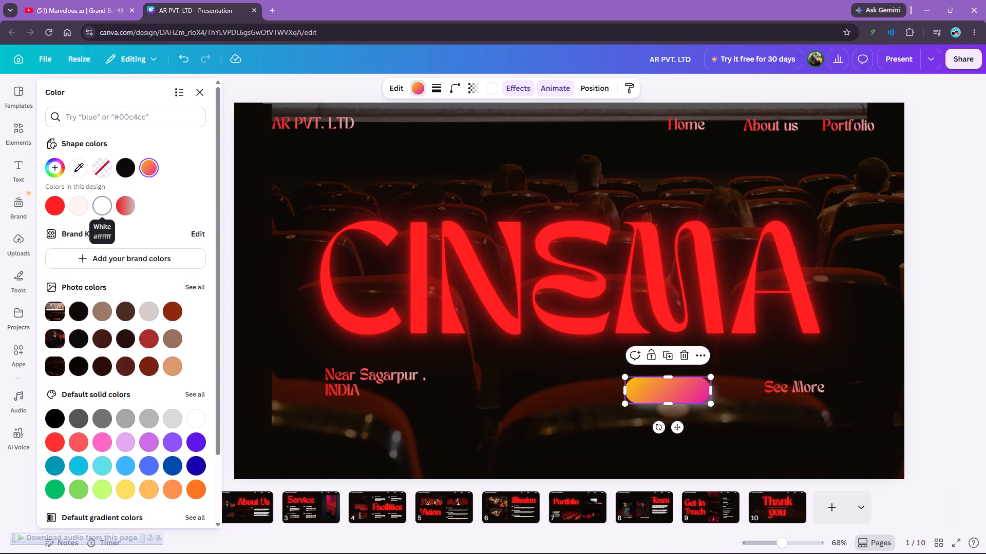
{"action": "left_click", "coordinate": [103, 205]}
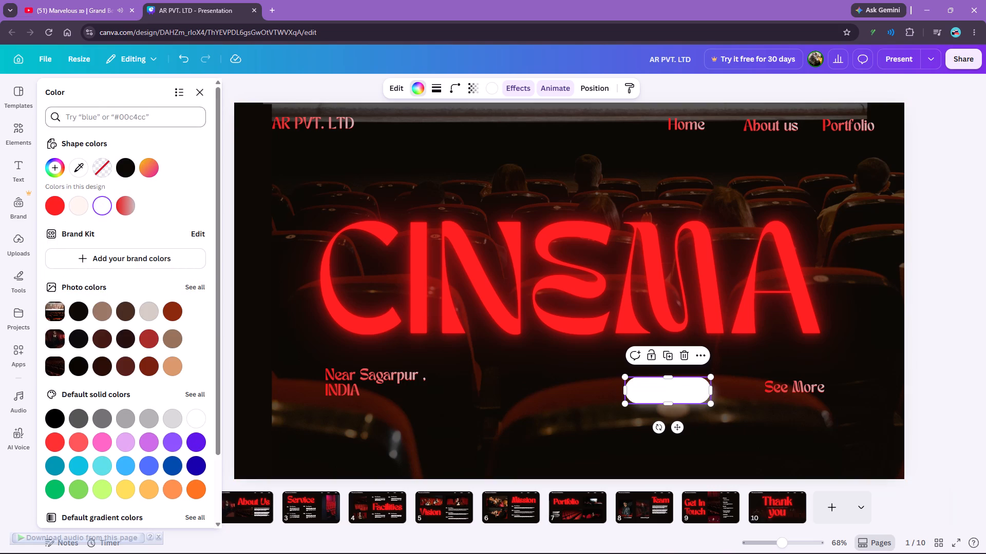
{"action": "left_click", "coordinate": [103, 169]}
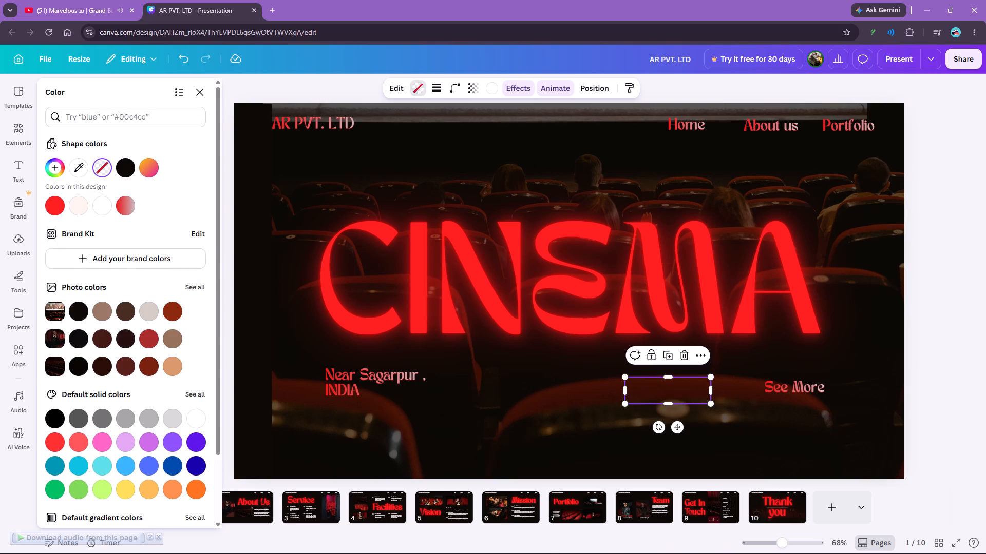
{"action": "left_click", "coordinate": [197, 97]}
Compare the Midnight and Malibu effects on the unfilled rounded shape and apply the Sunset effect.
{"action": "left_click", "coordinate": [555, 367]}
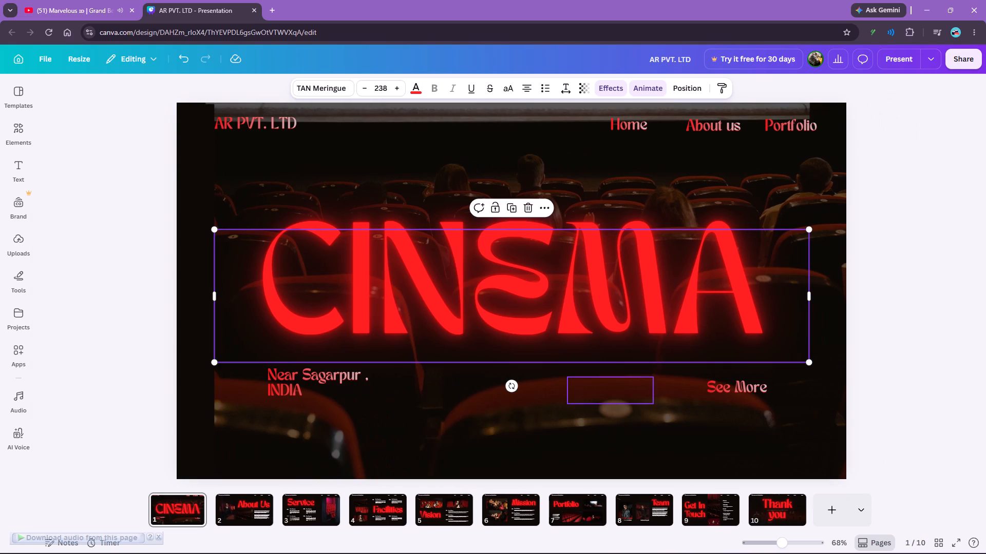
{"action": "left_click", "coordinate": [613, 387]}
{"action": "left_click", "coordinate": [453, 92]}
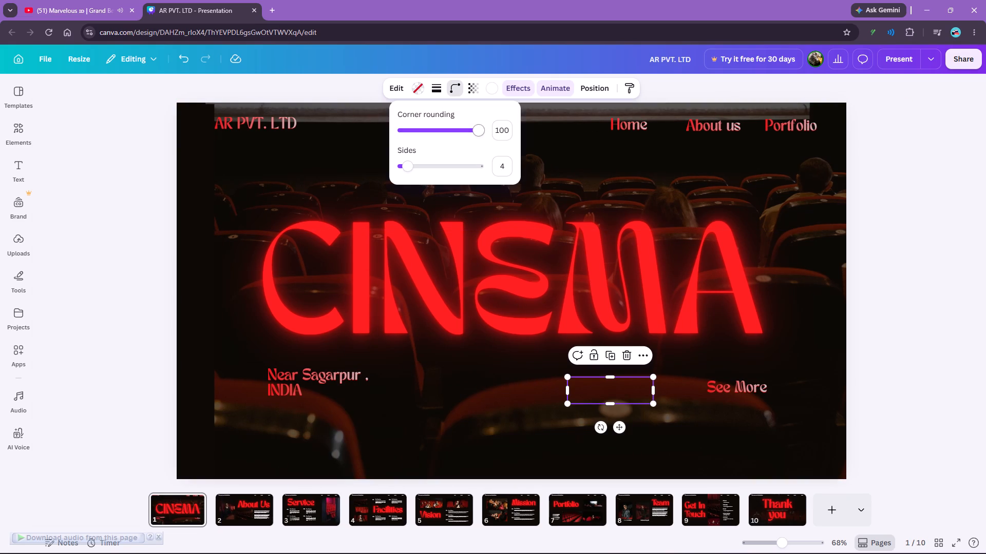
{"action": "left_click", "coordinate": [411, 168]}
{"action": "left_click", "coordinate": [527, 89]}
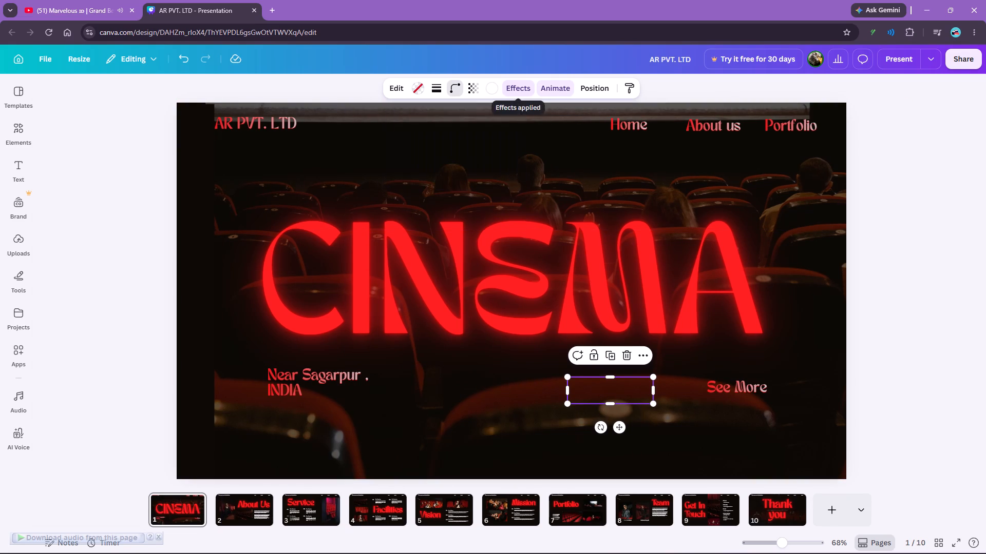
{"action": "scroll", "coordinate": [83, 164], "scroll_direction": "up", "scroll_amount": 2}
{"action": "scroll", "coordinate": [107, 281], "scroll_direction": "down", "scroll_amount": 4}
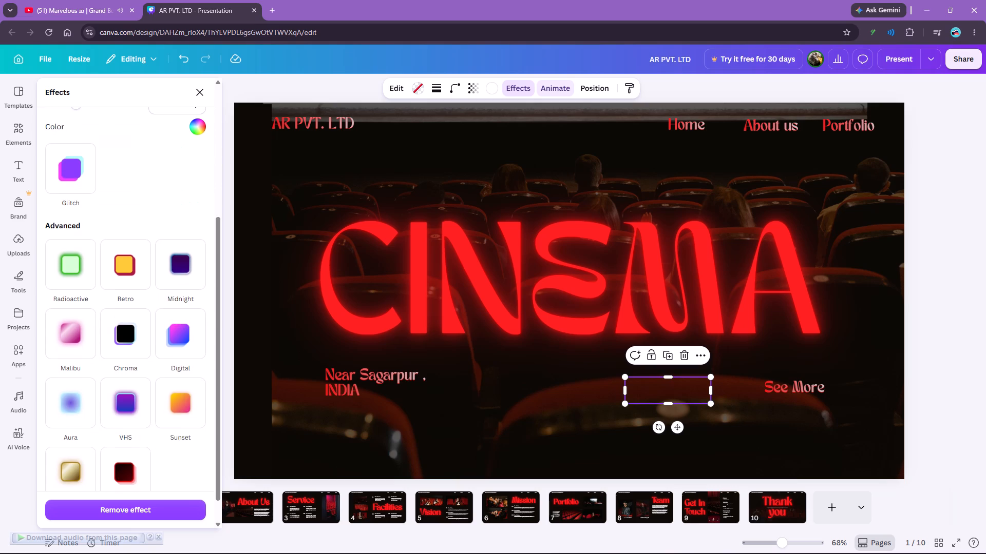
{"action": "left_click", "coordinate": [131, 325]}
{"action": "left_click", "coordinate": [188, 347]}
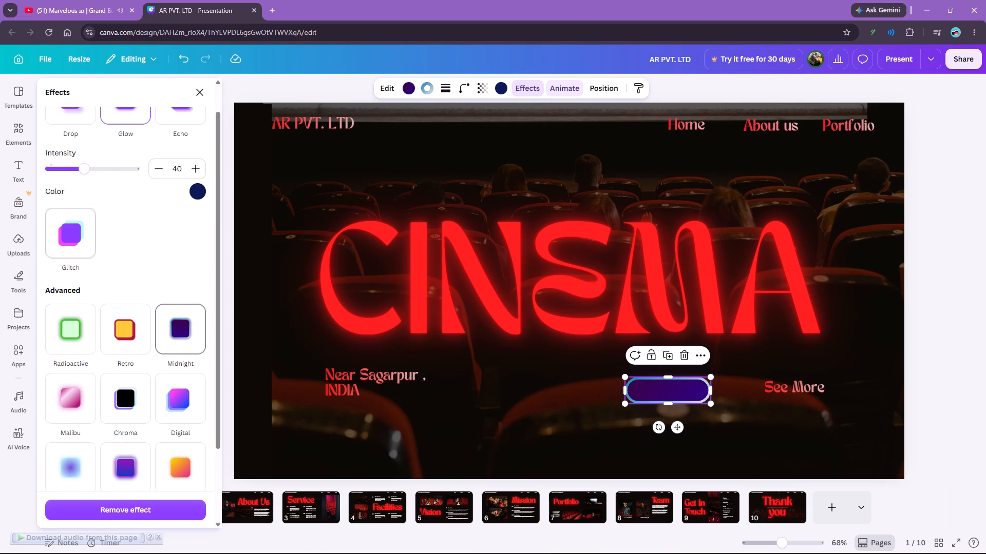
{"action": "left_click", "coordinate": [67, 412]}
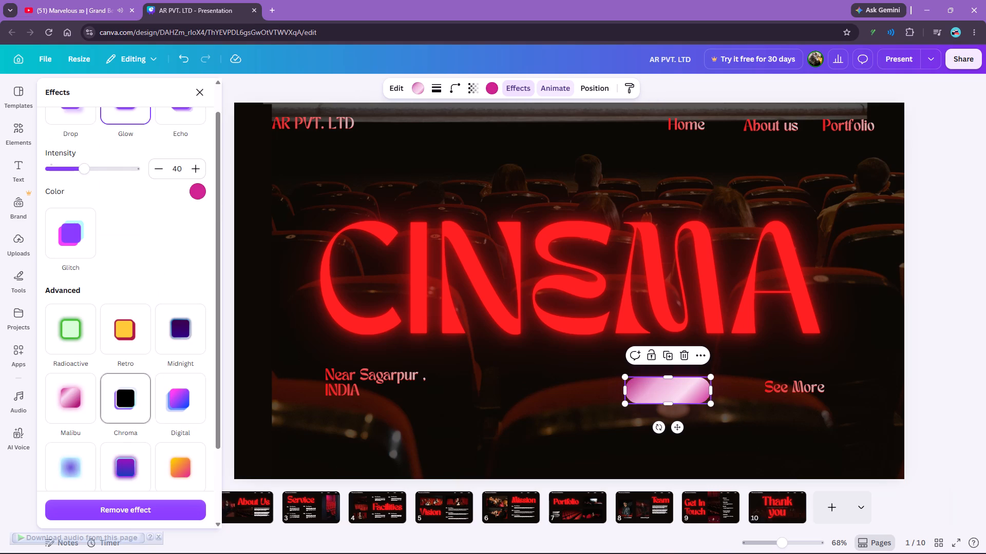
{"action": "left_click", "coordinate": [181, 401]}
{"action": "scroll", "coordinate": [168, 389], "scroll_direction": "down", "scroll_amount": 3}
{"action": "left_click", "coordinate": [172, 383]}
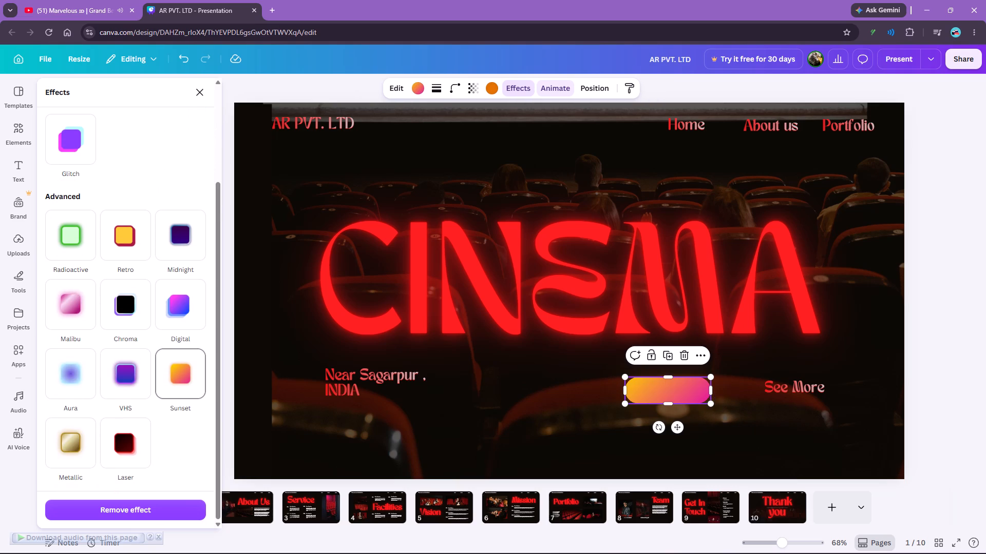
Move the Sunset gradient shape back behind the "See More" text and align it around the text.
{"action": "left_click_drag", "start_coordinate": [676, 431], "coordinate": [784, 435]}
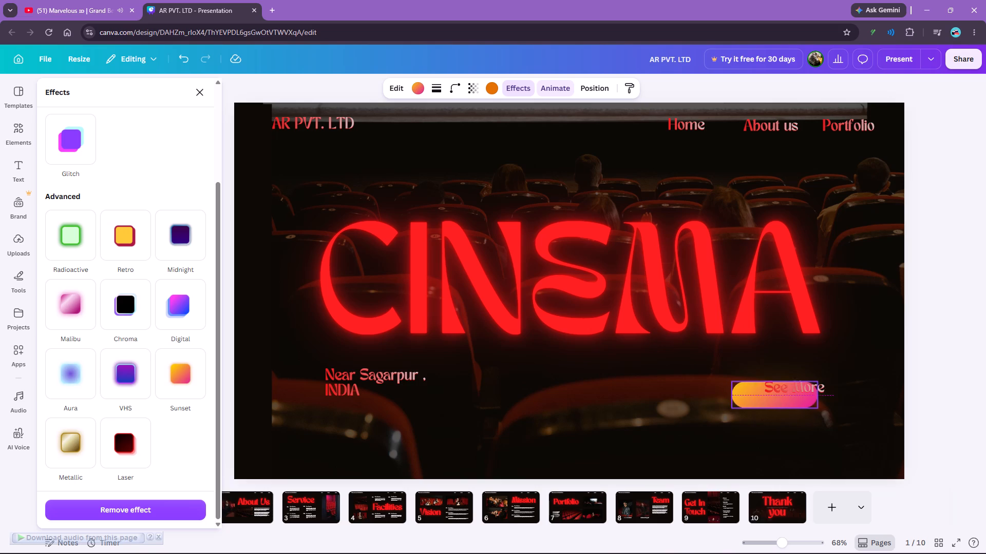
{"action": "left_click_drag", "start_coordinate": [784, 435], "coordinate": [803, 426]}
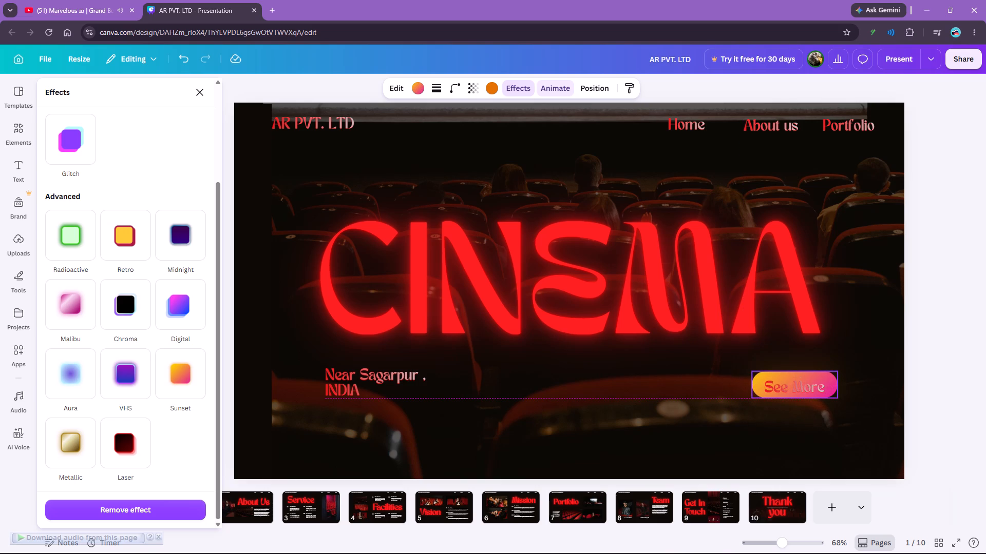
{"action": "left_click_drag", "start_coordinate": [803, 426], "coordinate": [803, 428]}
{"action": "left_click", "coordinate": [865, 425]}
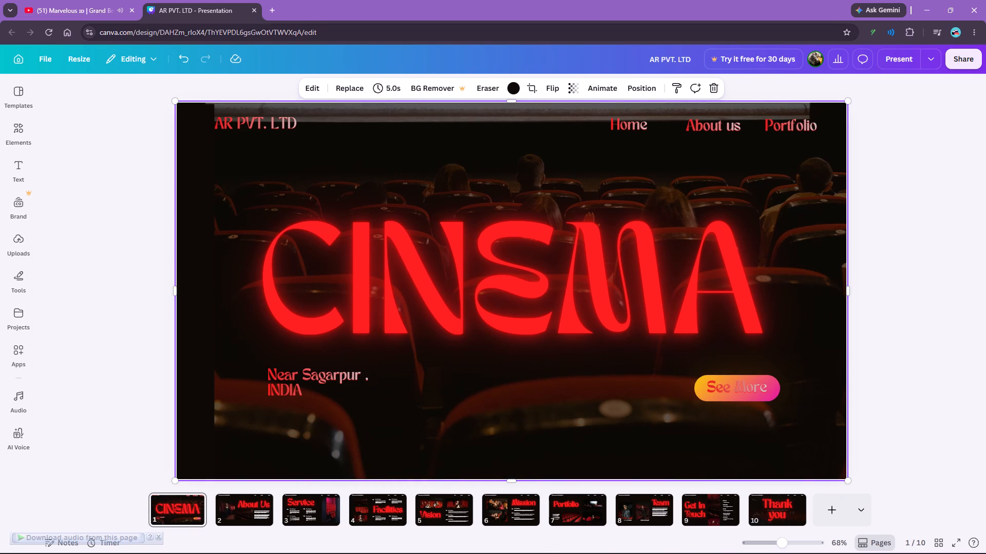
Preview the presentation in full-screen mode, advance through the slides, and return to editing.
{"action": "left_click", "coordinate": [910, 58]}
{"action": "left_click", "coordinate": [543, 269]}
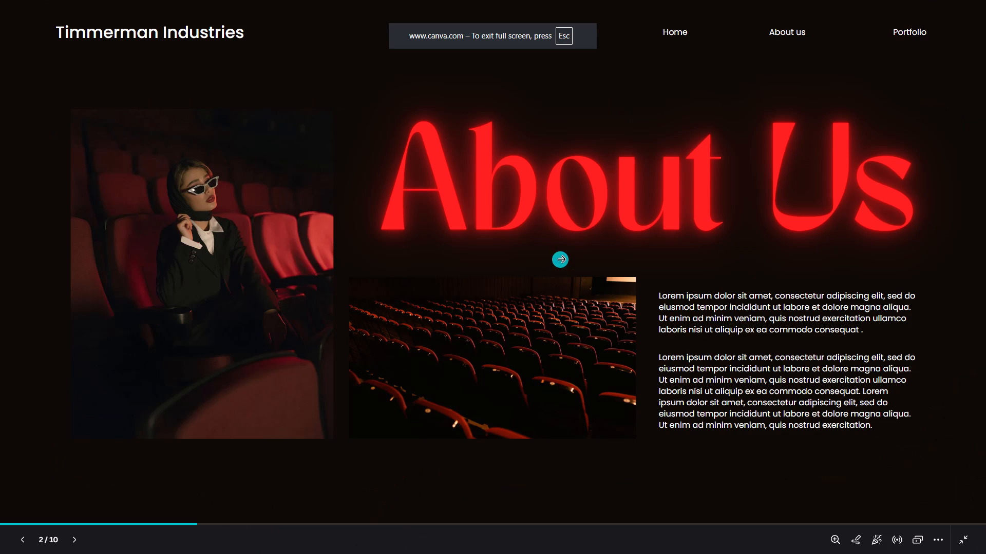
{"action": "left_click", "coordinate": [535, 276]}
{"action": "double_click", "coordinate": [535, 280]}
{"action": "key", "text": "Escape"}
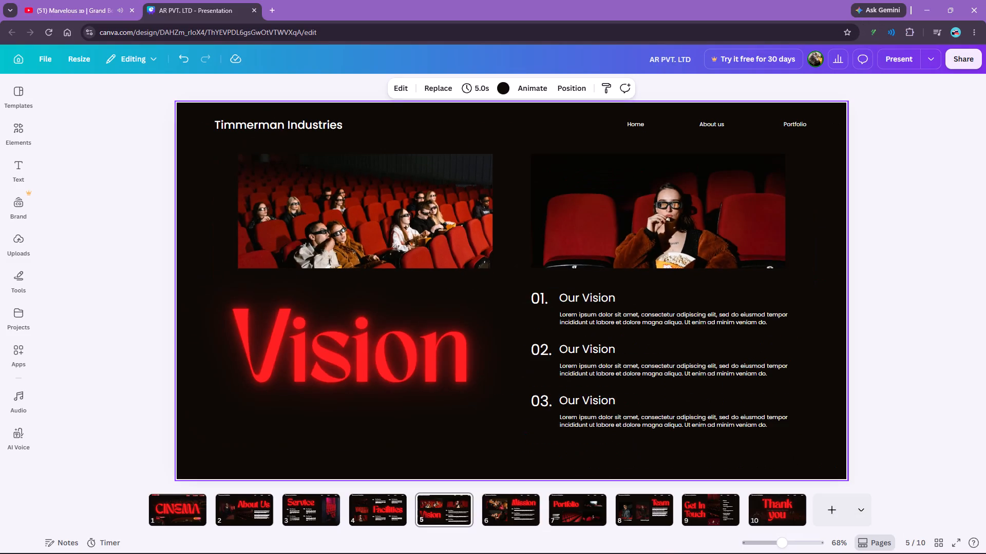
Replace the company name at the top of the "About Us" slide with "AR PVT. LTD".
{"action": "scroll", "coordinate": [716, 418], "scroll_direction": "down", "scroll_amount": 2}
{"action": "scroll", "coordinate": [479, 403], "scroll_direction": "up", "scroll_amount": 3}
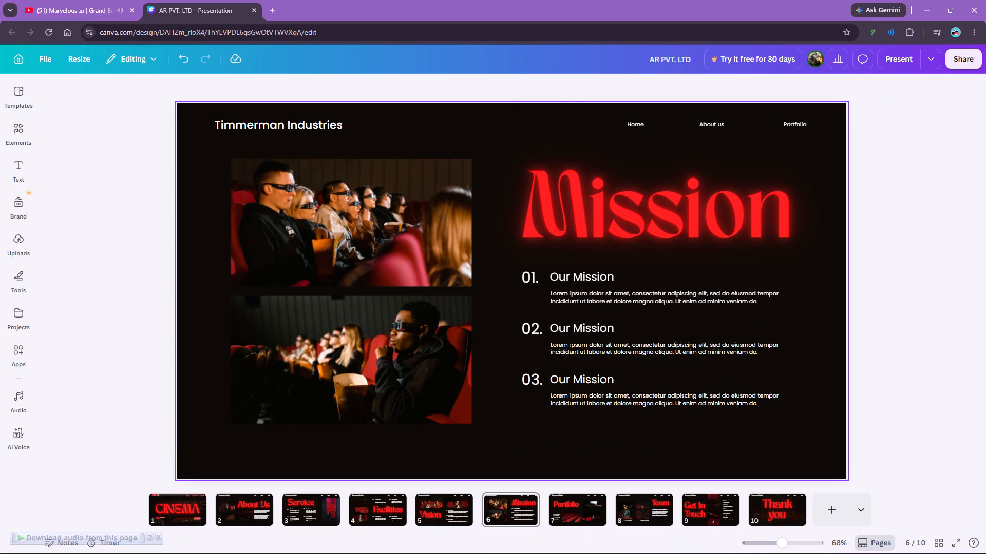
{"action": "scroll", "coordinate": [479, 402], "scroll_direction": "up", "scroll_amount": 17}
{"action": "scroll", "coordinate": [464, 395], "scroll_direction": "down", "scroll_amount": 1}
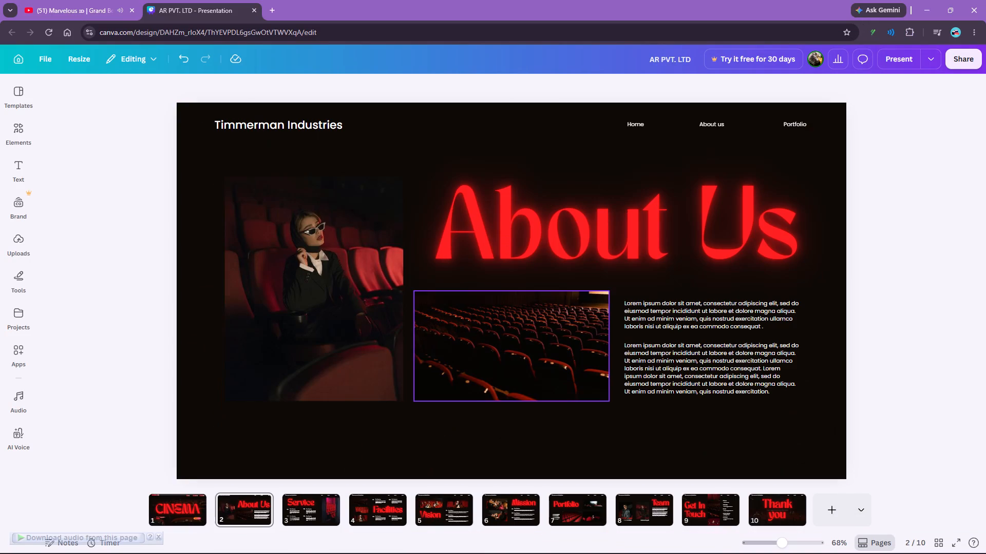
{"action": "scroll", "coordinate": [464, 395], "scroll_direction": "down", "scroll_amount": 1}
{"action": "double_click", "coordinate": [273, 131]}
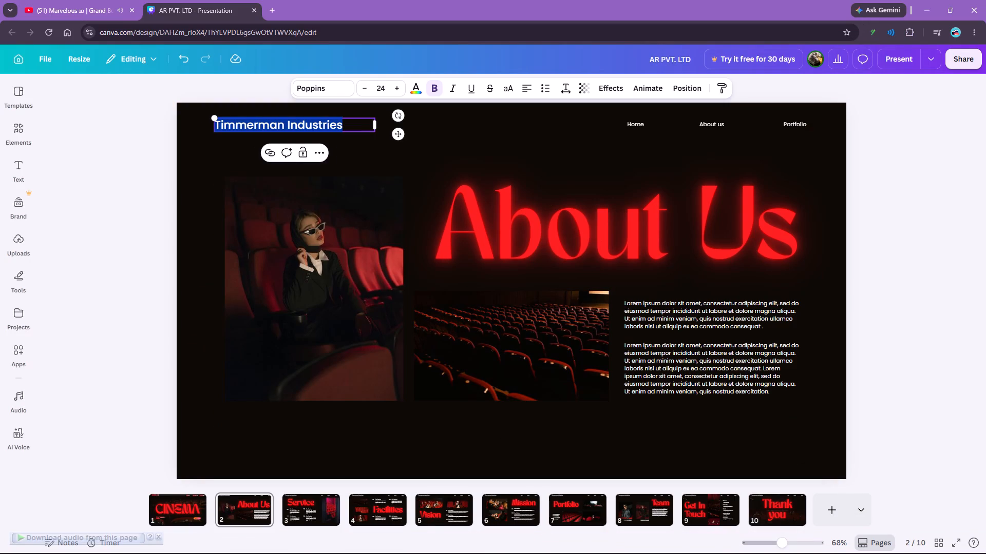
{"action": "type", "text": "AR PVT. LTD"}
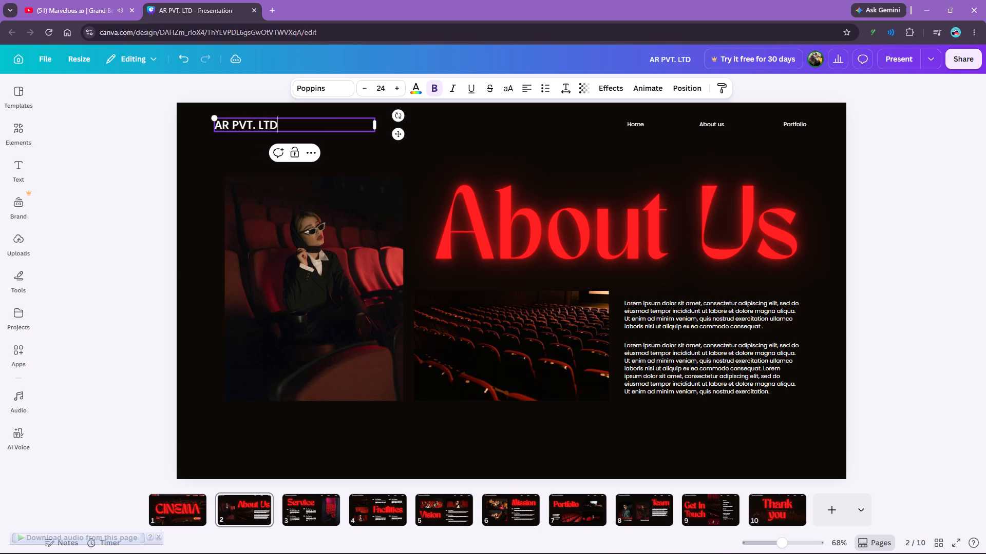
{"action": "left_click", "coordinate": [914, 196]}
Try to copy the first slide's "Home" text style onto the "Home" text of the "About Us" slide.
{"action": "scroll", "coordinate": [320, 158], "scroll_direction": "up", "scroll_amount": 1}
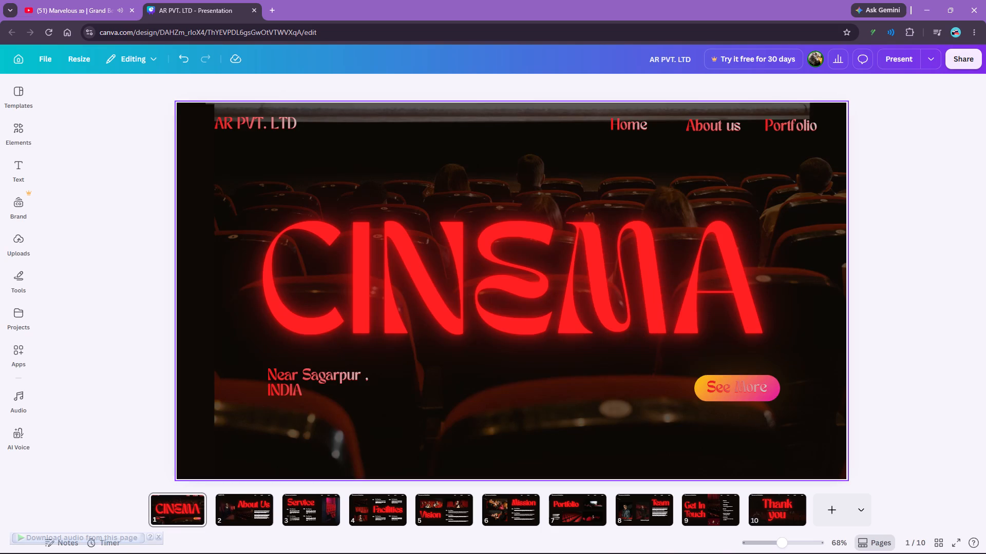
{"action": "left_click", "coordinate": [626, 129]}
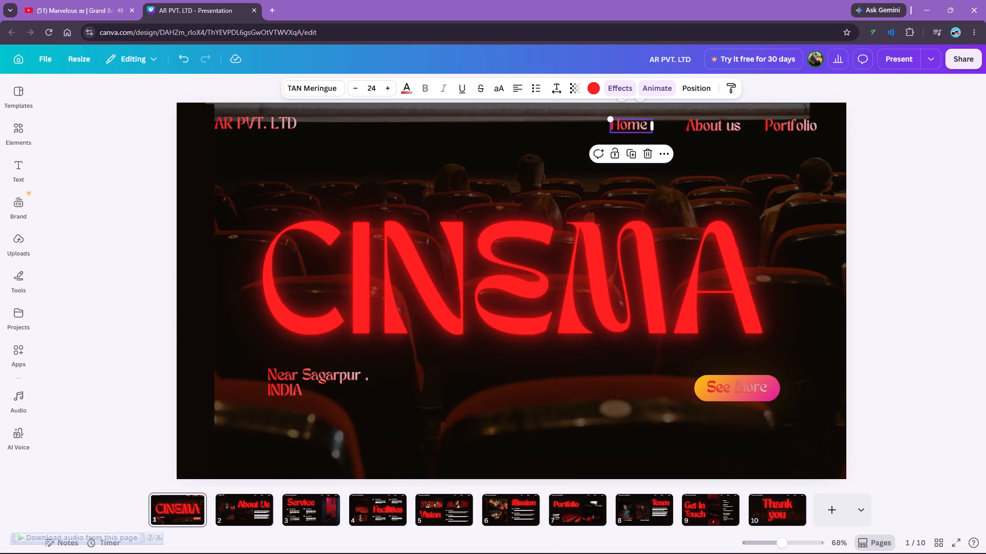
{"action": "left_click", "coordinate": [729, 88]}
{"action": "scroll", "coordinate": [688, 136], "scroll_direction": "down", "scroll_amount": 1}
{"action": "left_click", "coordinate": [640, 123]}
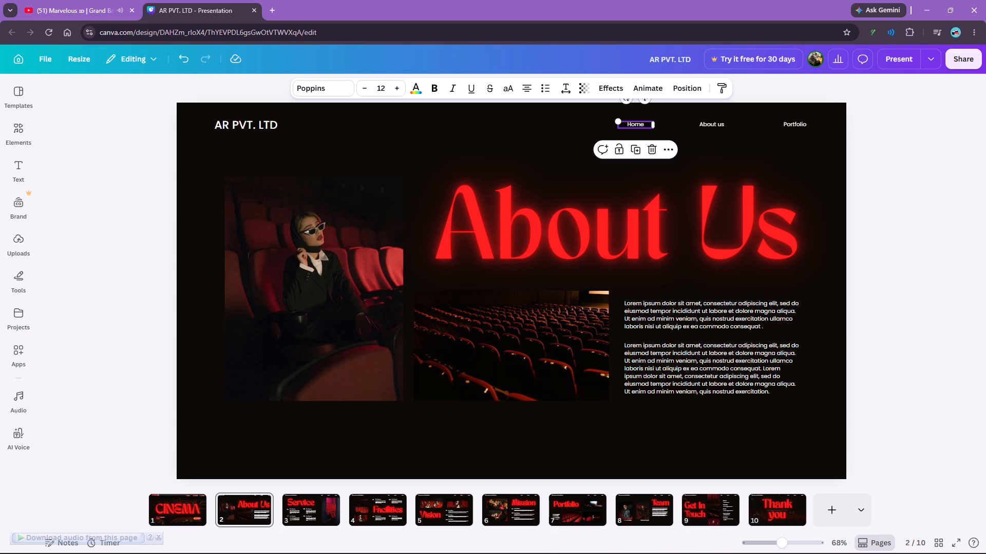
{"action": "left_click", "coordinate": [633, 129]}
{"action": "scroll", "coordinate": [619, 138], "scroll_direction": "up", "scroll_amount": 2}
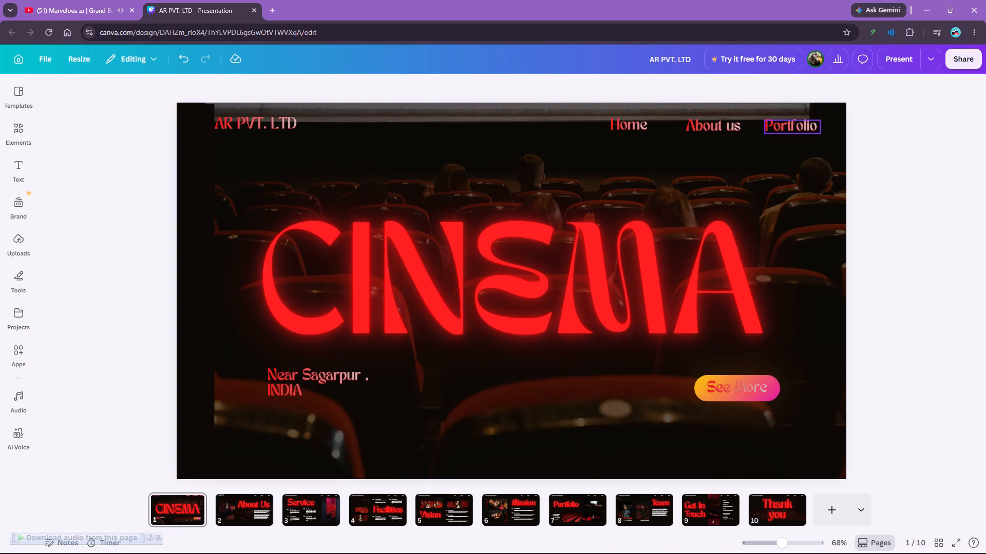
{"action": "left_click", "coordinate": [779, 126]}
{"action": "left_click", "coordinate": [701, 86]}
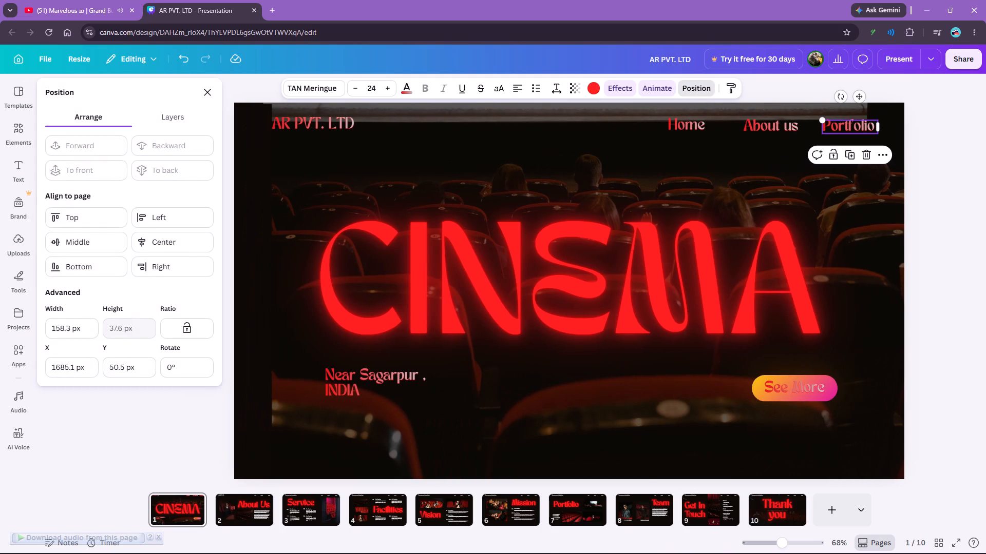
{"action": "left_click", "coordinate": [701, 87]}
Copy the styled "AR PVT. LTD" header from the first slide to the "About Us" slide, in place of the plain white one.
{"action": "left_click", "coordinate": [262, 127]}
{"action": "key", "text": "ctrl+c"}
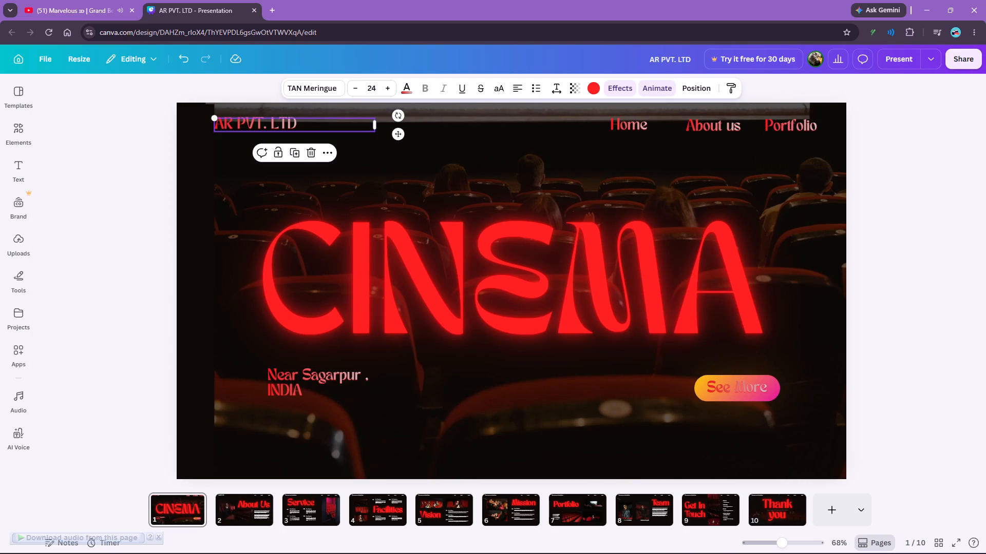
{"action": "scroll", "coordinate": [383, 159], "scroll_direction": "down", "scroll_amount": 2}
{"action": "left_click", "coordinate": [240, 125]}
{"action": "key", "text": "ctrl+v"}
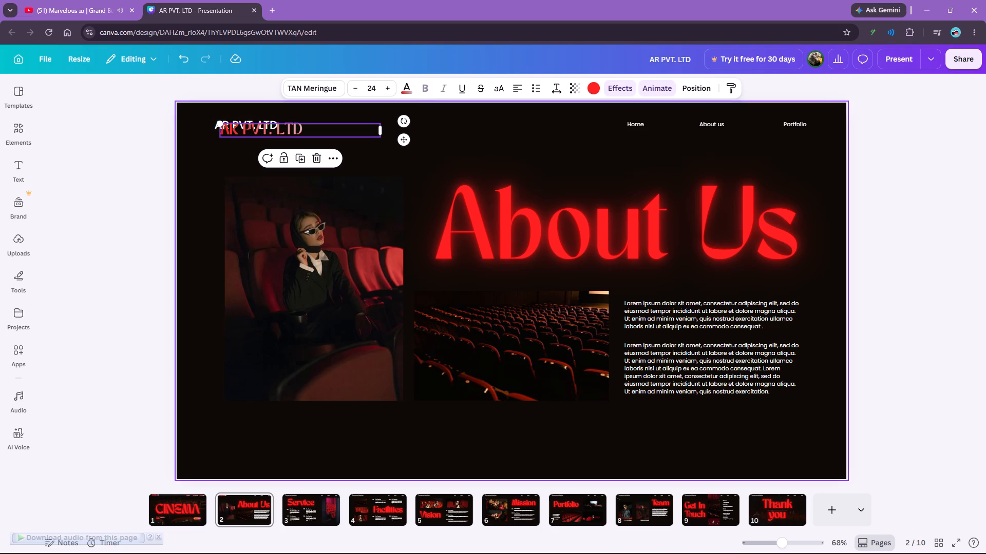
{"action": "left_click_drag", "start_coordinate": [328, 133], "coordinate": [325, 162]}
{"action": "left_click", "coordinate": [248, 122]}
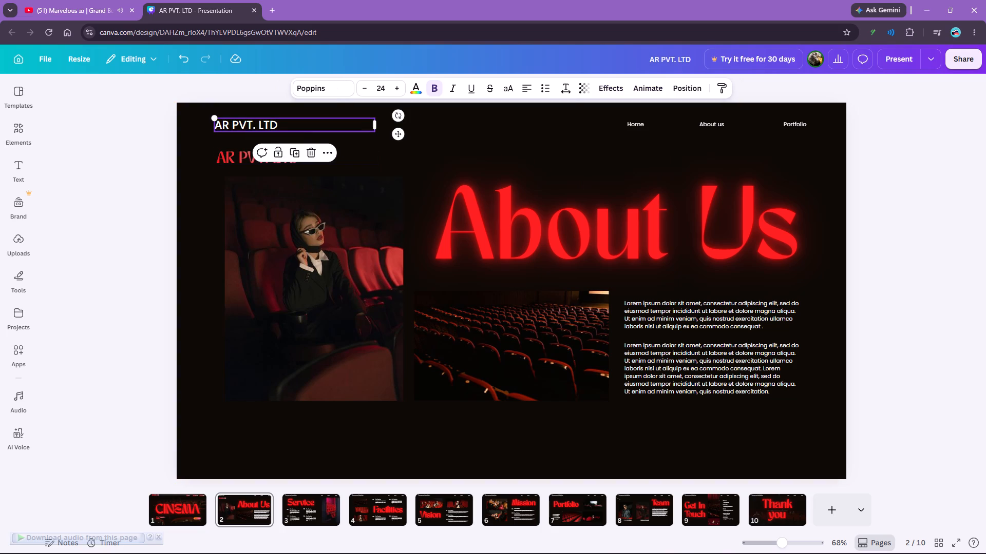
{"action": "left_click", "coordinate": [306, 153]}
{"action": "left_click_drag", "start_coordinate": [293, 153], "coordinate": [290, 129]}
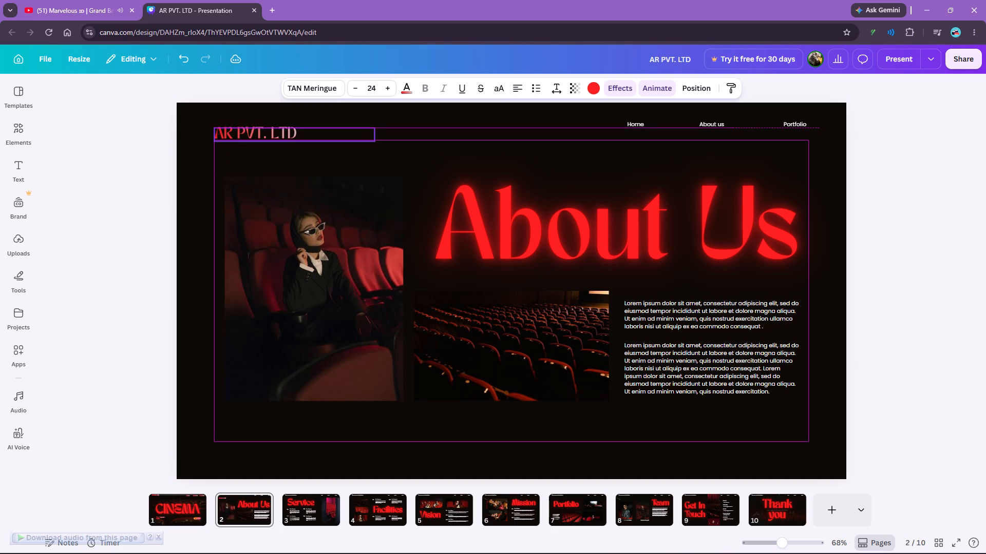
{"action": "left_click_drag", "start_coordinate": [290, 129], "coordinate": [290, 128]}
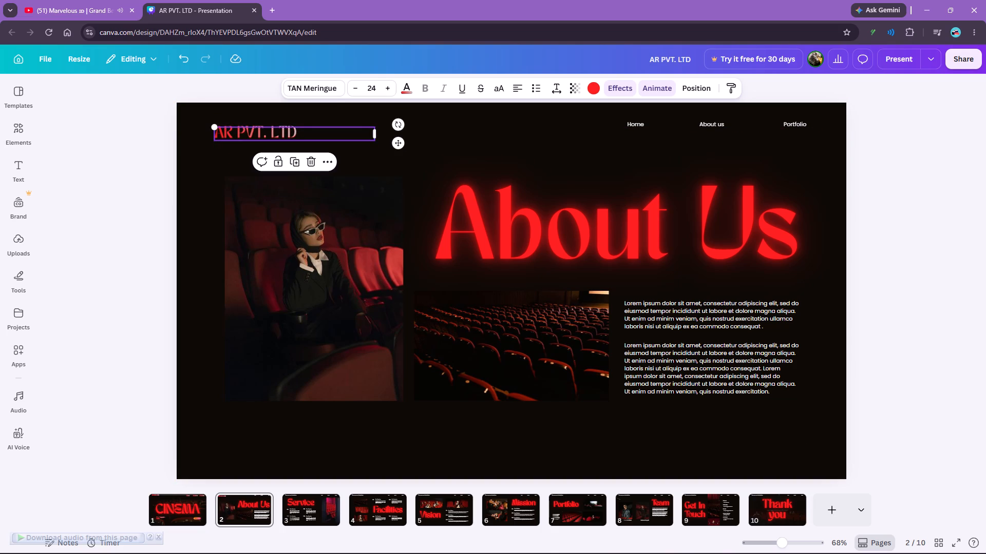
Copy the "AR PVT. LTD" header's style onto the "Home", "About us" and "Portfolio" texts of the "About Us" slide.
{"action": "left_click", "coordinate": [730, 88]}
{"action": "left_click", "coordinate": [635, 126]}
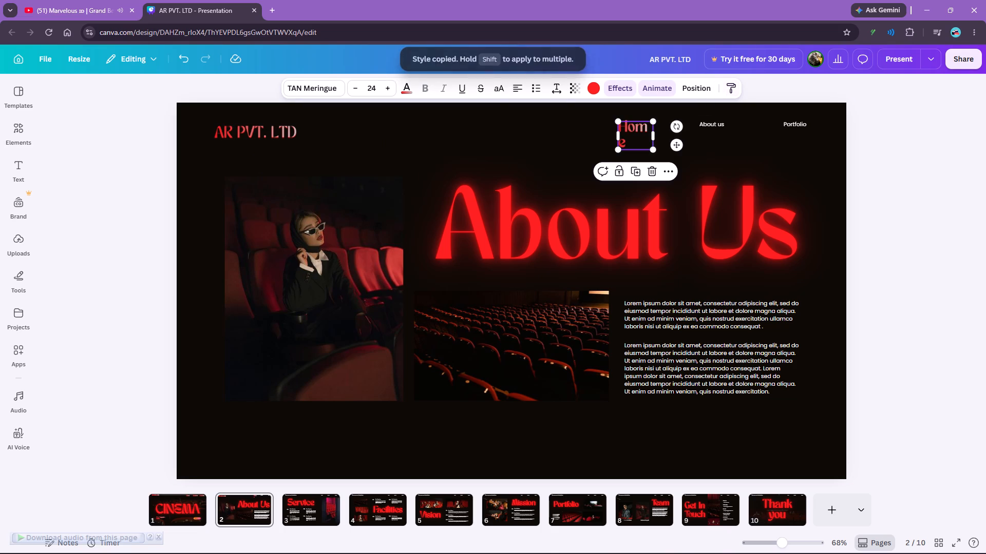
{"action": "left_click", "coordinate": [737, 86]}
{"action": "left_click", "coordinate": [716, 123]}
{"action": "left_click", "coordinate": [730, 84]}
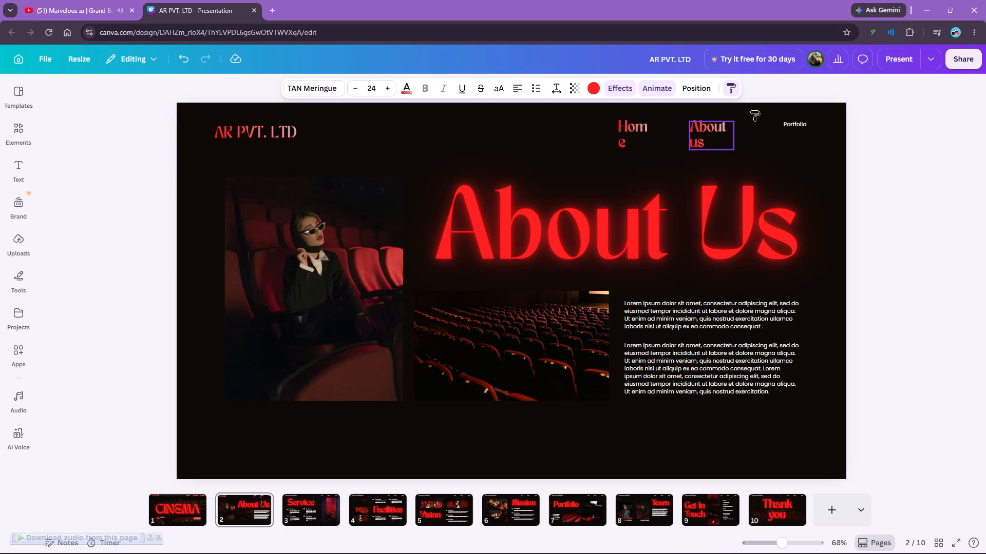
{"action": "left_click", "coordinate": [788, 123]}
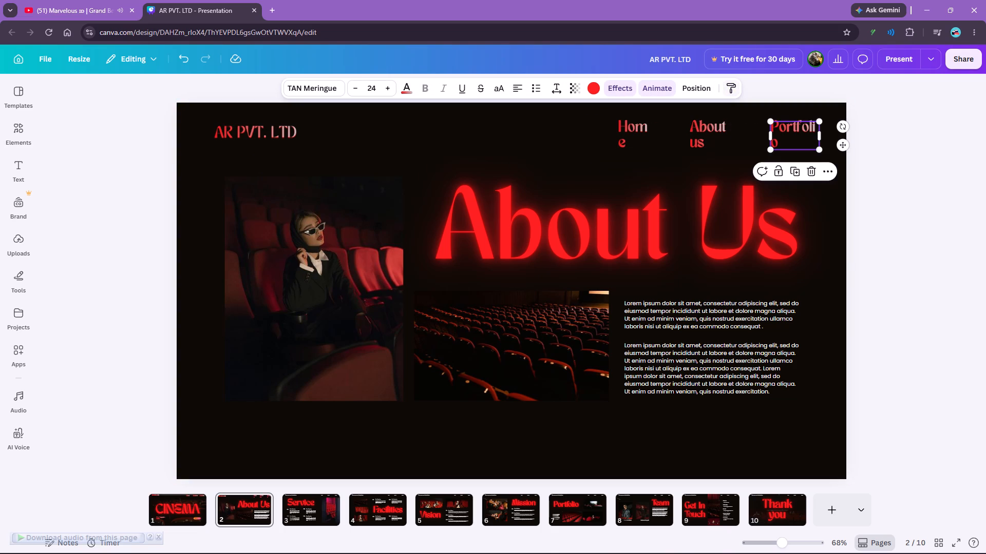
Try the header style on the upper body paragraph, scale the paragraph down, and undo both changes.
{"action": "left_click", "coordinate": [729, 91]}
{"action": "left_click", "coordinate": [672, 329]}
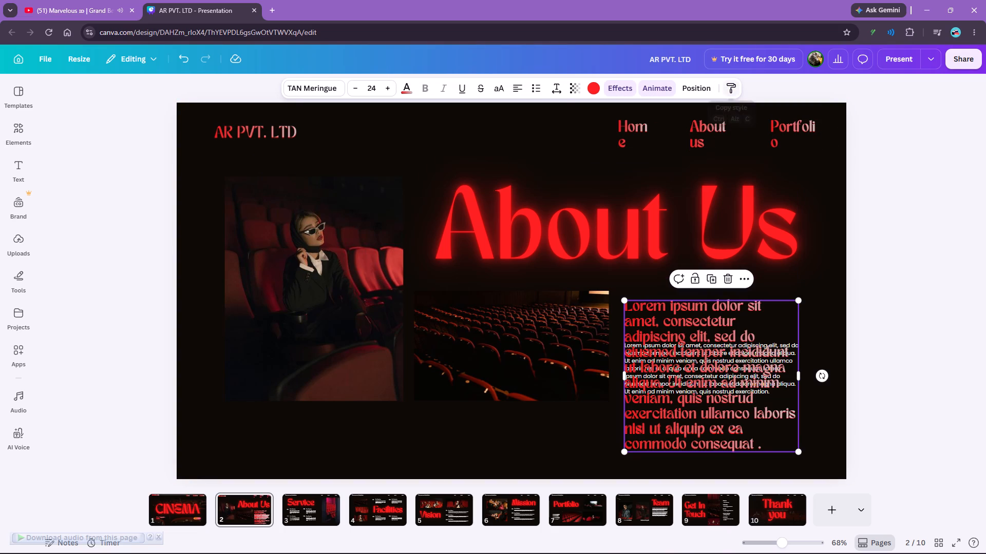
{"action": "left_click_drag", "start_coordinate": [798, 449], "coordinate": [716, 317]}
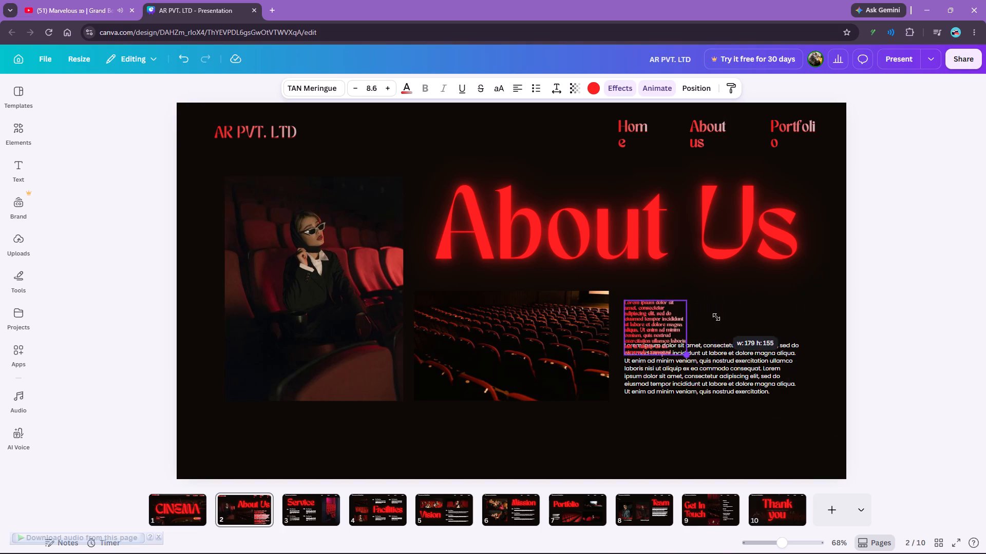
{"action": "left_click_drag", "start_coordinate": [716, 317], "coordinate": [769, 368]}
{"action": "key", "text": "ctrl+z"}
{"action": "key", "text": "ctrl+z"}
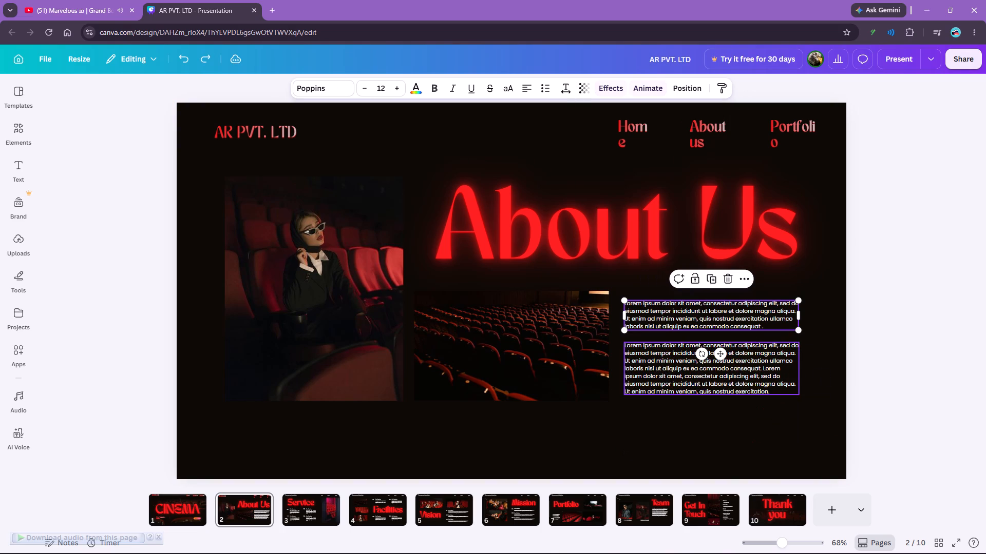
Widen the "Home", "About us" and "Portfolio" text boxes so each word or phrase fits on one line.
{"action": "left_click", "coordinate": [633, 130]}
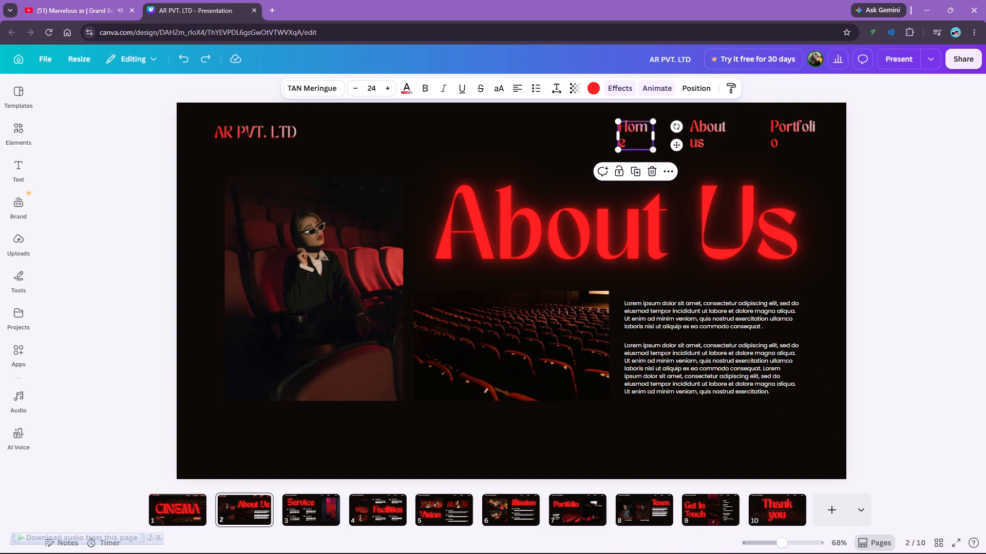
{"action": "double_click", "coordinate": [653, 135]}
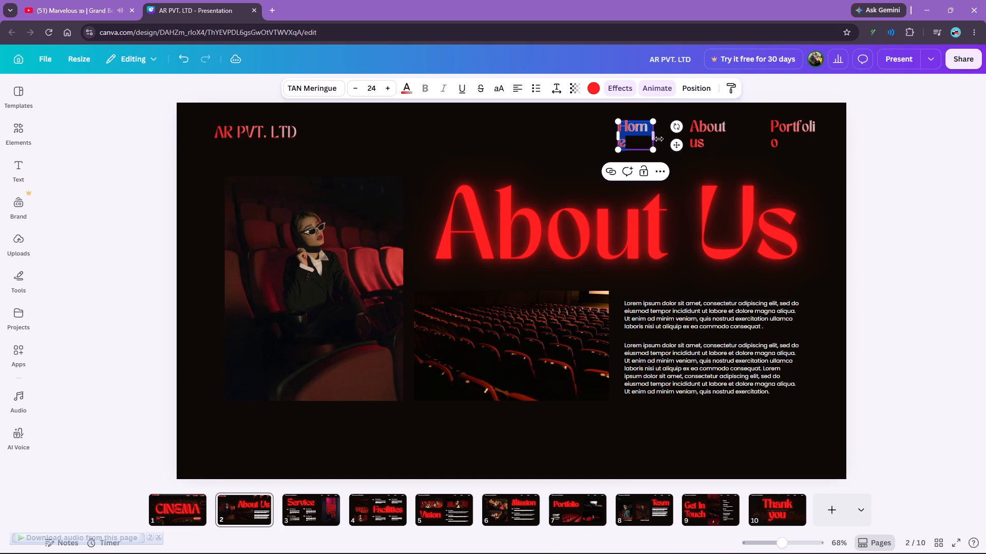
{"action": "left_click", "coordinate": [656, 138]}
{"action": "left_click", "coordinate": [701, 130]}
{"action": "left_click_drag", "start_coordinate": [736, 137], "coordinate": [744, 137]}
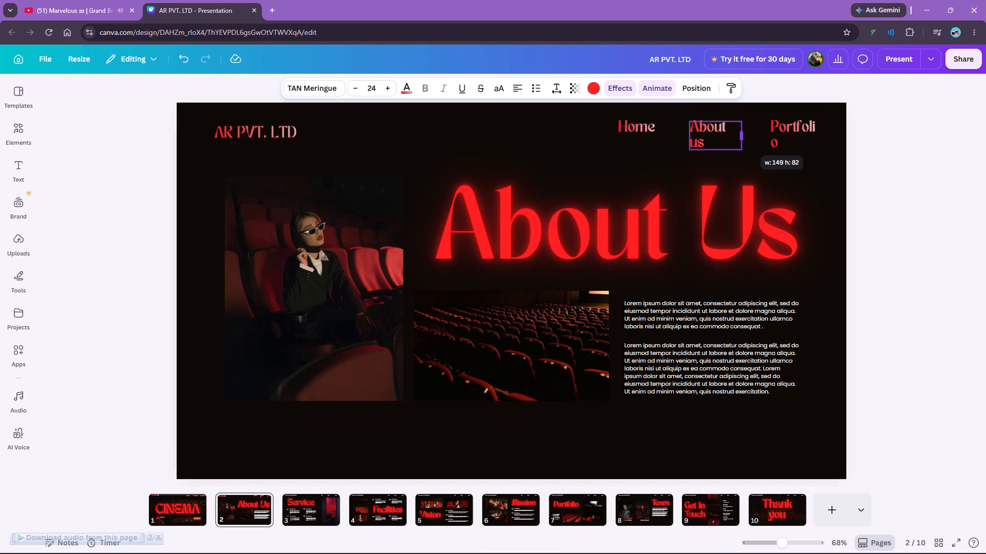
{"action": "left_click_drag", "start_coordinate": [744, 137], "coordinate": [748, 137]}
{"action": "left_click", "coordinate": [800, 123]}
{"action": "left_click_drag", "start_coordinate": [821, 136], "coordinate": [828, 136]}
{"action": "left_click", "coordinate": [918, 193]}
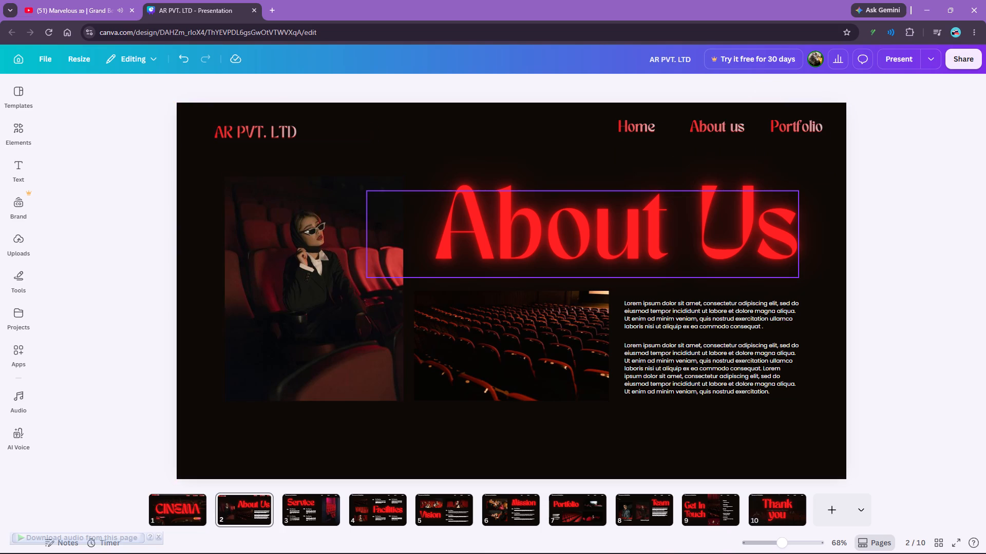
Set the font size of both body paragraphs on the "About Us" slide to 13.
{"action": "left_click", "coordinate": [660, 311]}
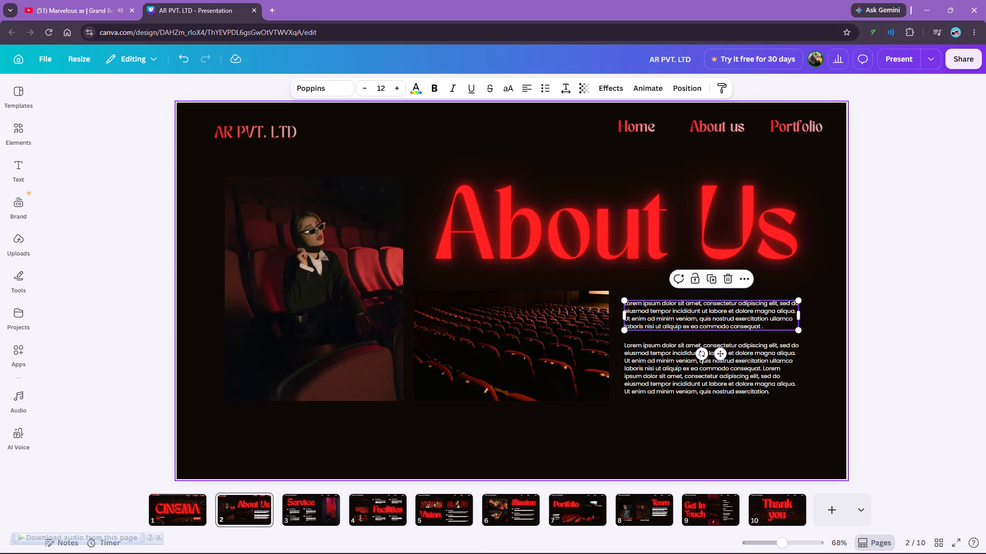
{"action": "left_click", "coordinate": [397, 86]}
{"action": "left_click", "coordinate": [685, 365]}
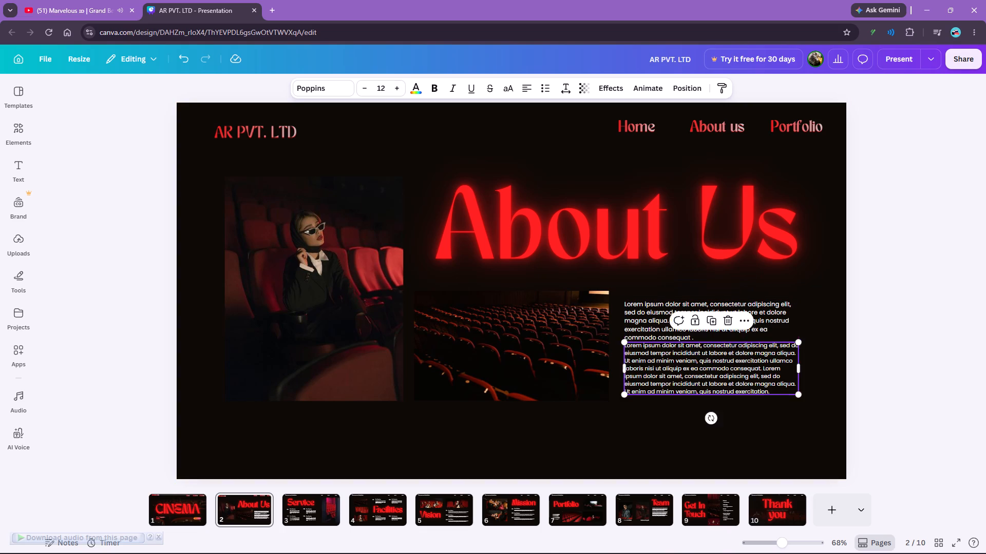
{"action": "left_click", "coordinate": [399, 89]}
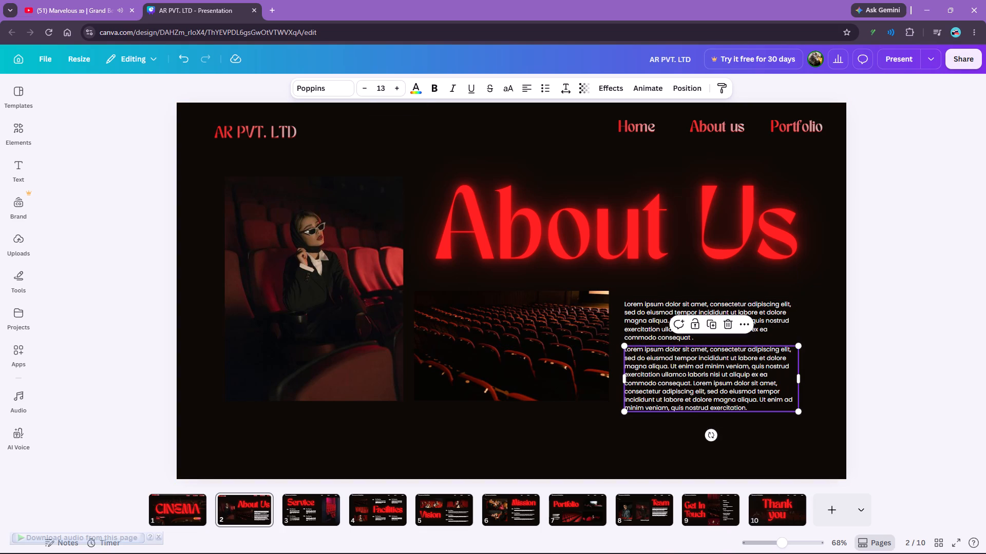
{"action": "left_click", "coordinate": [857, 358]}
Apply the design's red-to-gray gradient as the text color of both body paragraphs on the "About Us" slide.
{"action": "left_click", "coordinate": [683, 312]}
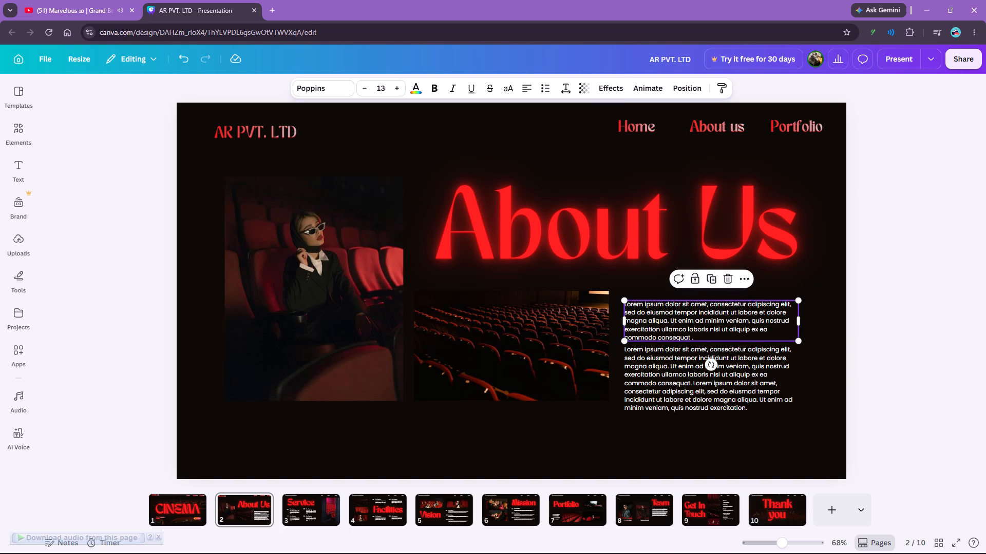
{"action": "left_click", "coordinate": [422, 87]}
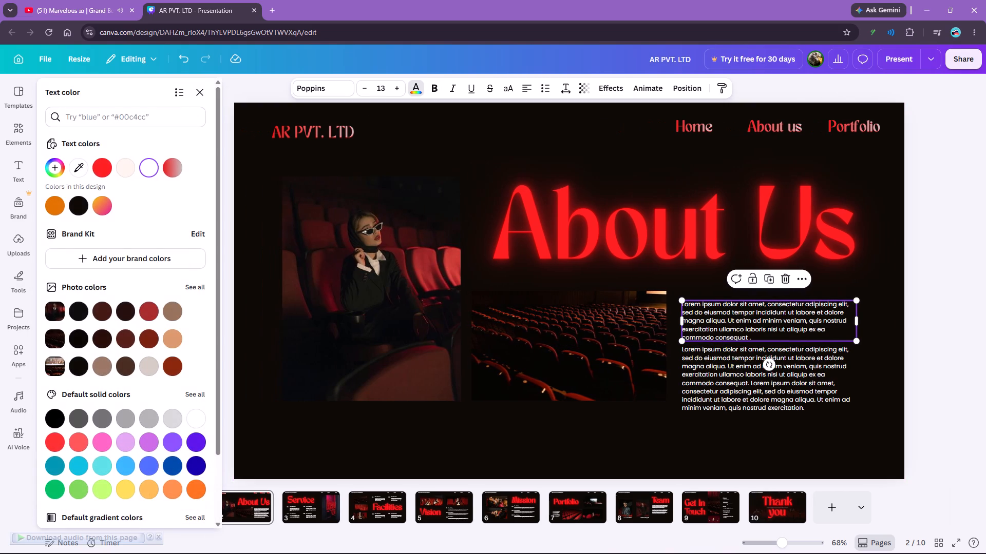
{"action": "left_click", "coordinate": [170, 167]}
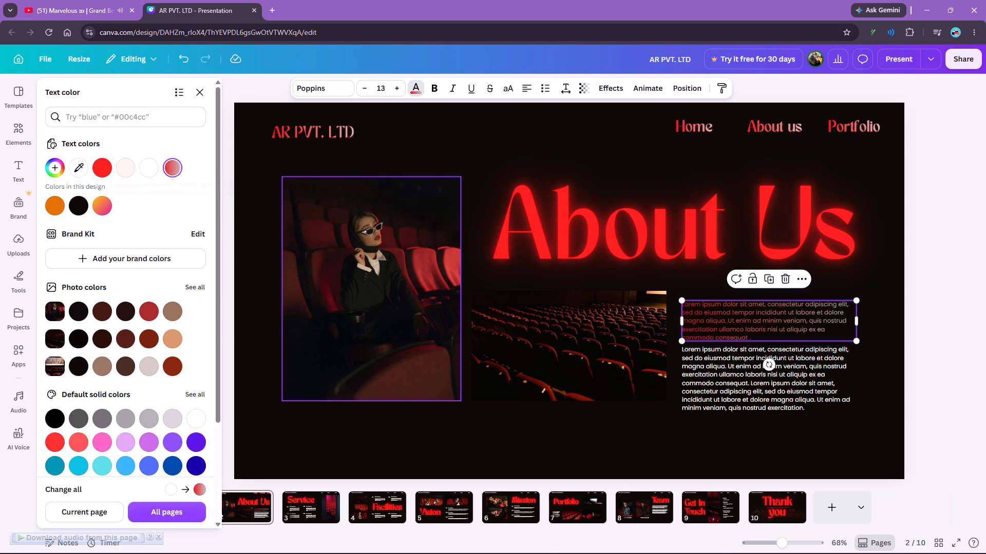
{"action": "left_click", "coordinate": [725, 384]}
{"action": "left_click", "coordinate": [162, 167]}
{"action": "left_click", "coordinate": [168, 168]}
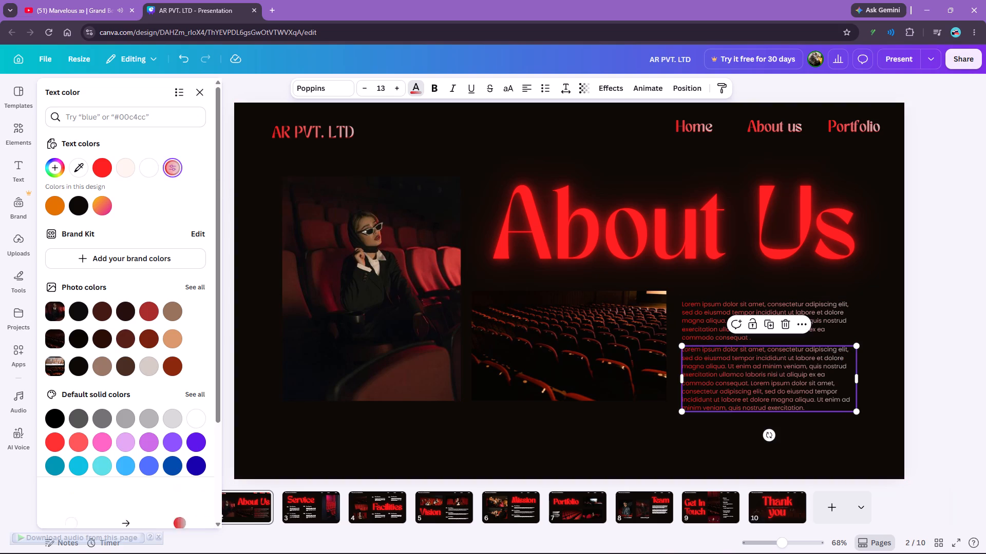
{"action": "left_click", "coordinate": [203, 91]}
{"action": "left_click", "coordinate": [67, 151]}
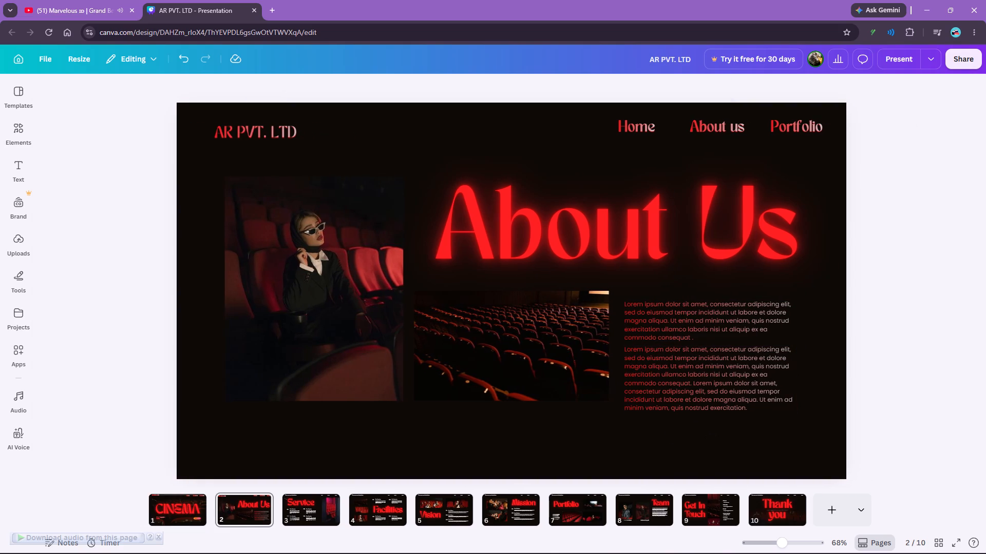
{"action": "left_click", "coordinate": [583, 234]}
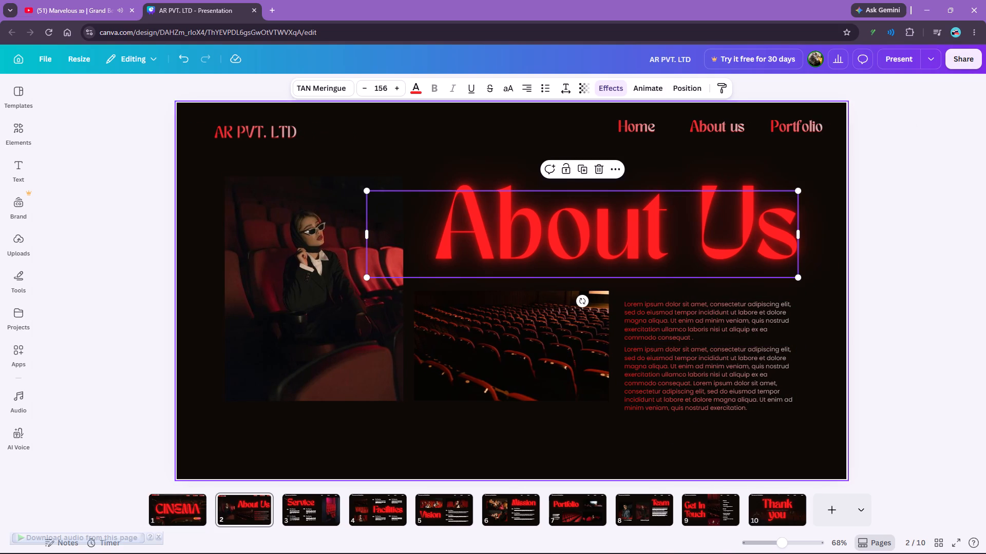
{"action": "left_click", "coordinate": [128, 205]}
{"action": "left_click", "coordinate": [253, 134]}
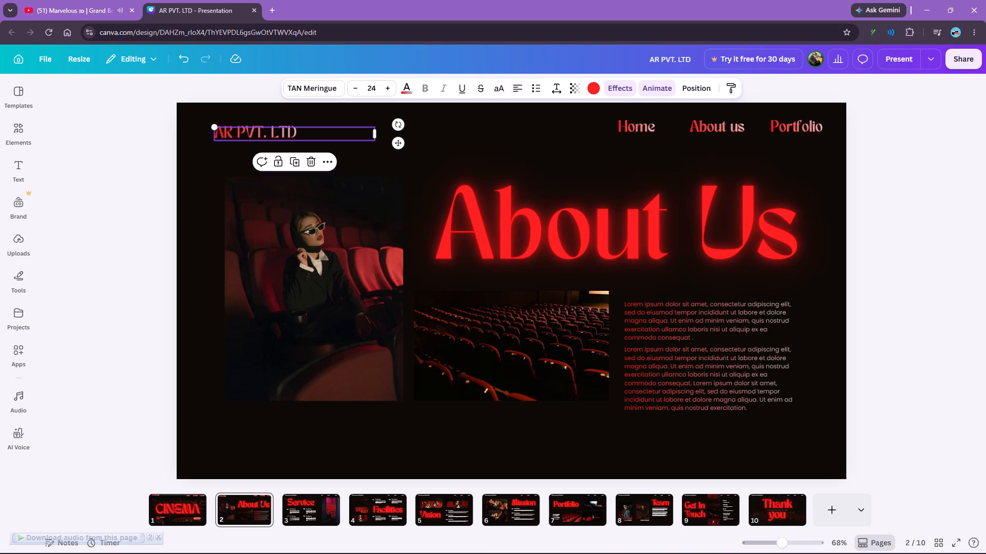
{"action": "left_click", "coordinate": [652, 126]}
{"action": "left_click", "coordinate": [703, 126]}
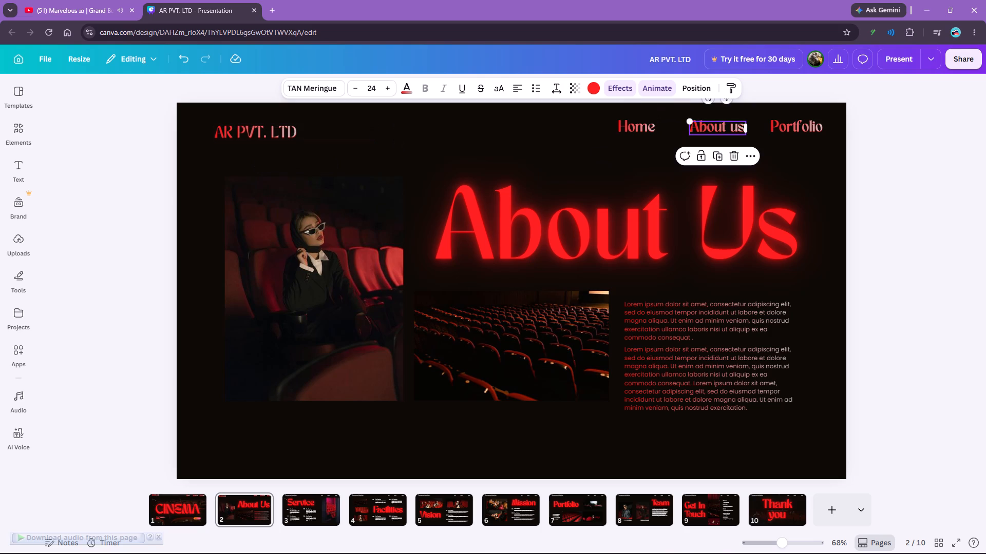
Apply the Skate animation to the "About Us" heading on the second slide.
{"action": "left_click", "coordinate": [787, 124]}
{"action": "left_click", "coordinate": [652, 203]}
{"action": "left_click", "coordinate": [646, 86]}
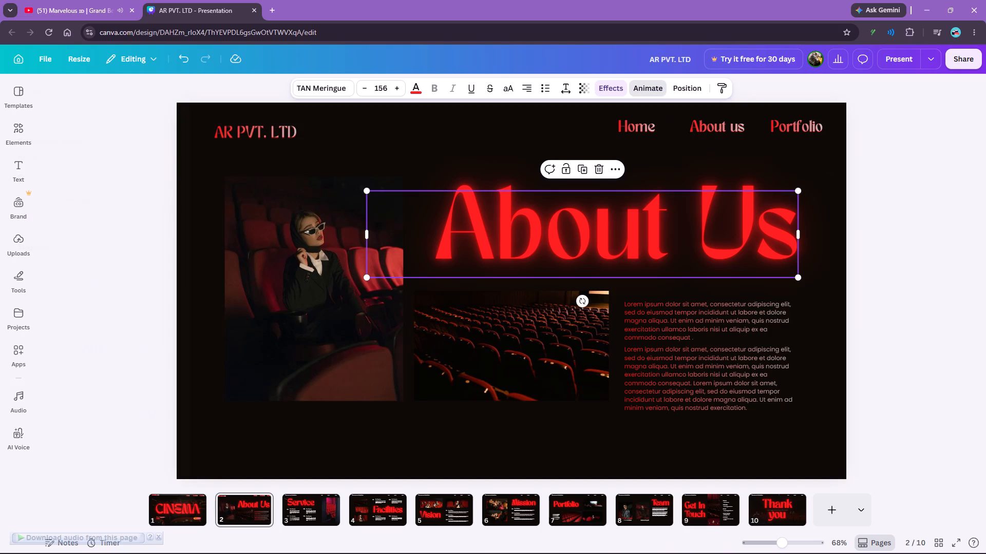
{"action": "scroll", "coordinate": [177, 307], "scroll_direction": "down", "scroll_amount": 1}
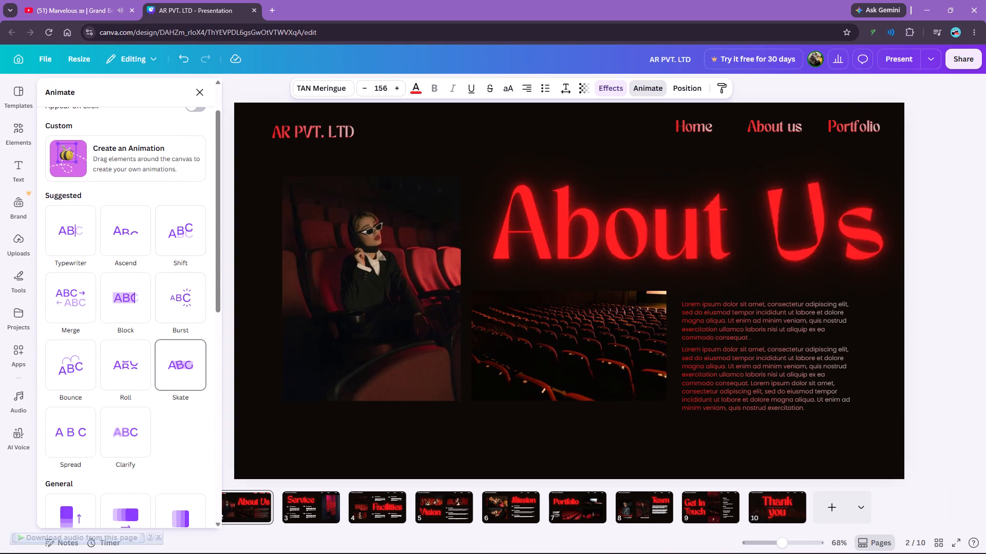
{"action": "left_click", "coordinate": [184, 362]}
{"action": "left_click", "coordinate": [201, 94]}
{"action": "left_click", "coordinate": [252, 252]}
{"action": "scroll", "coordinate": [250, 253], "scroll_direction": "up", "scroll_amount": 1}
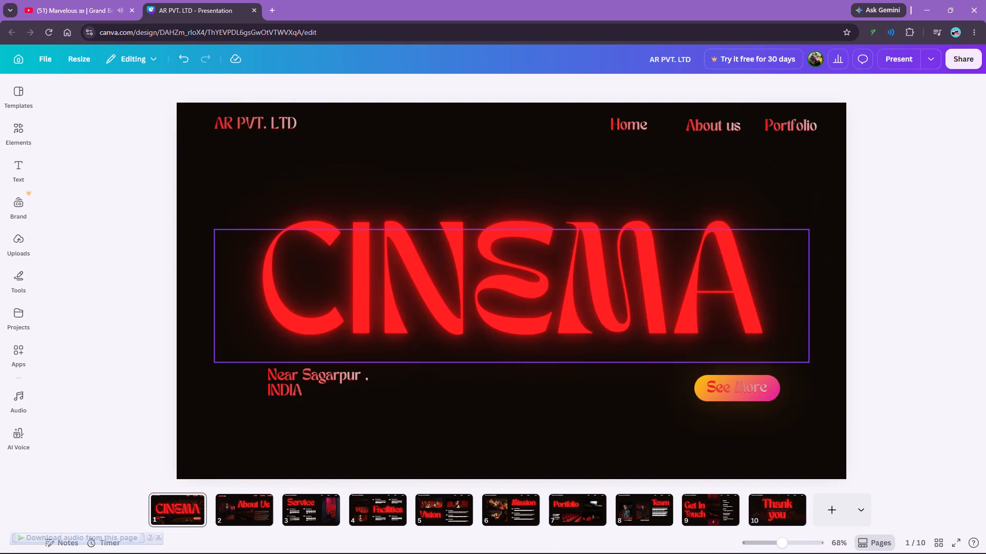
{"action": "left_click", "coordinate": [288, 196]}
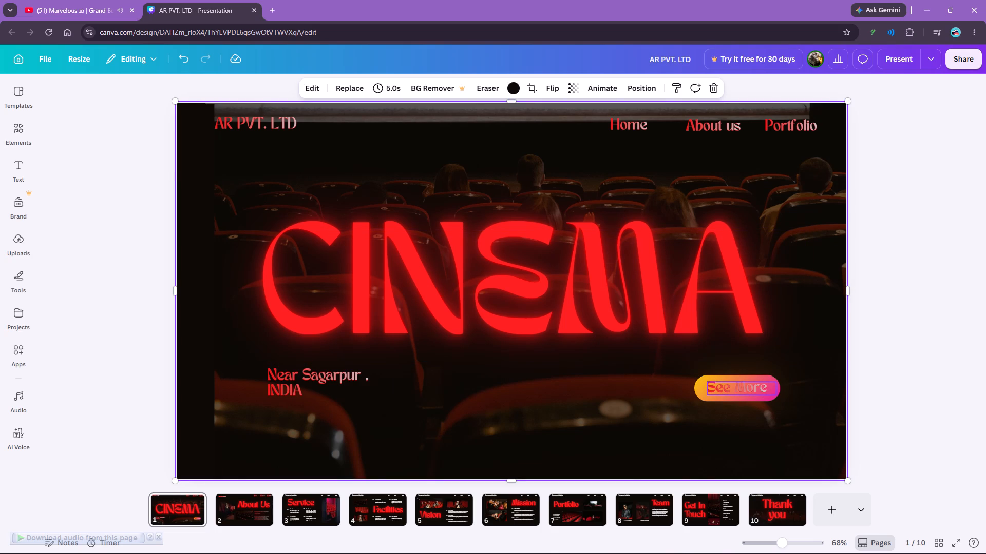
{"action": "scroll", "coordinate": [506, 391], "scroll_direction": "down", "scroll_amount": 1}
Add a Drop shadow effect to the photo of the seated woman, with direction -12 and a light red color.
{"action": "left_click", "coordinate": [314, 239]}
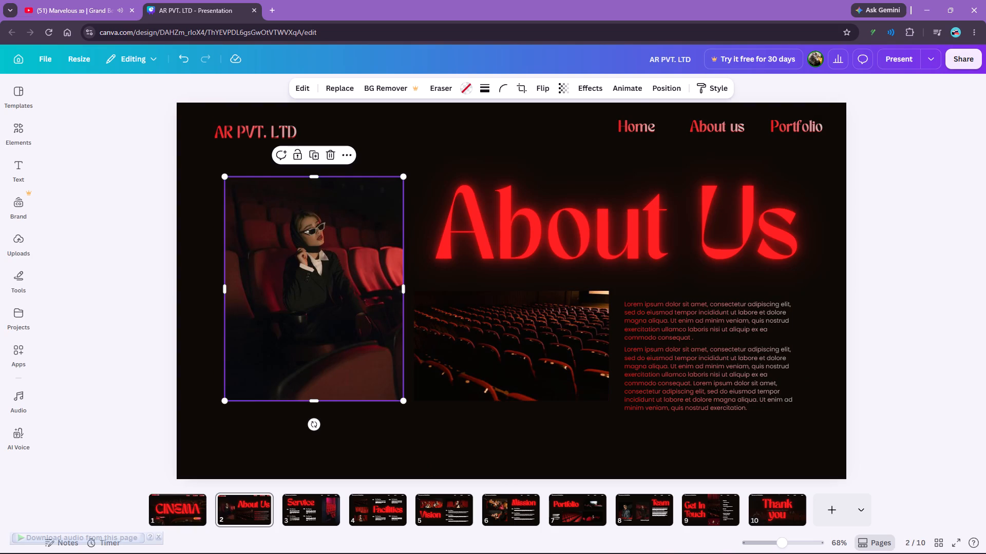
{"action": "left_click", "coordinate": [601, 90]}
{"action": "left_click", "coordinate": [77, 133]}
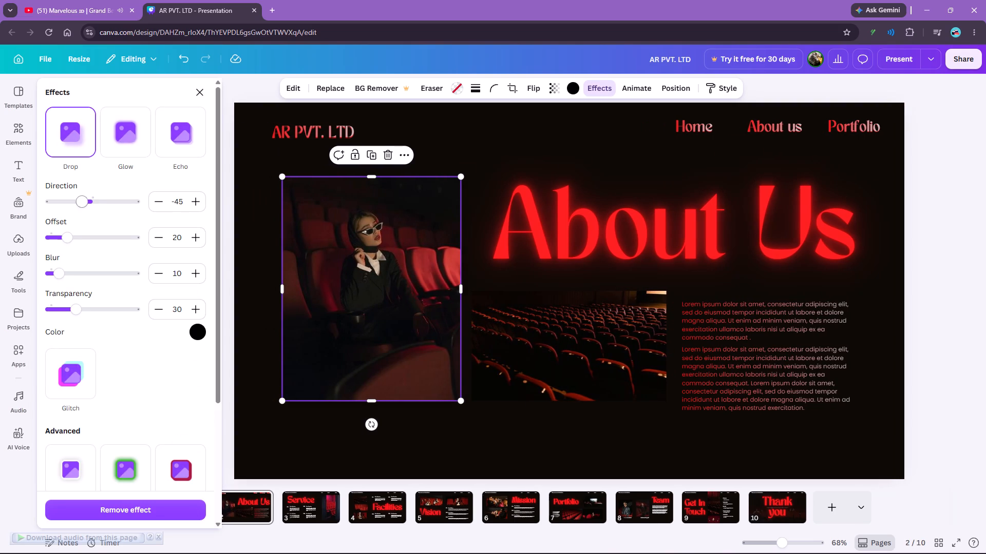
{"action": "left_click", "coordinate": [87, 203]}
{"action": "left_click", "coordinate": [197, 332]}
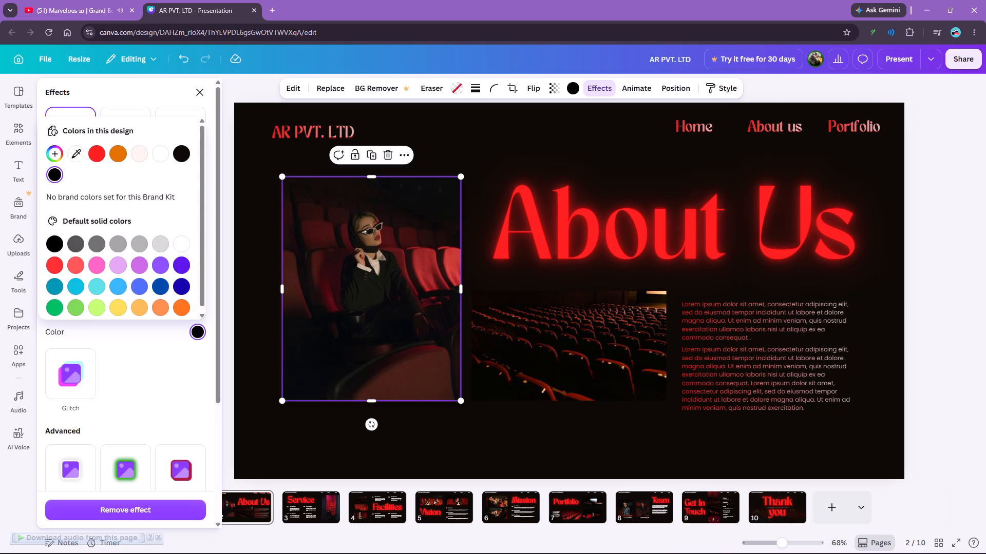
{"action": "left_click", "coordinate": [75, 271]}
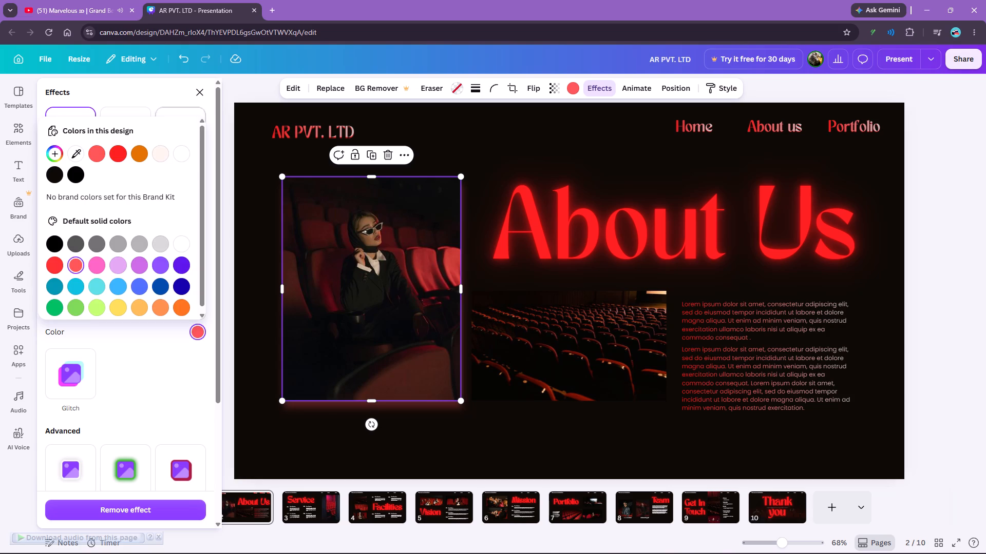
{"action": "left_click", "coordinate": [201, 95]}
Turn the woman photo's shadow into an even glow with offset 0, blur 100 and transparency 100.
{"action": "left_click", "coordinate": [593, 89]}
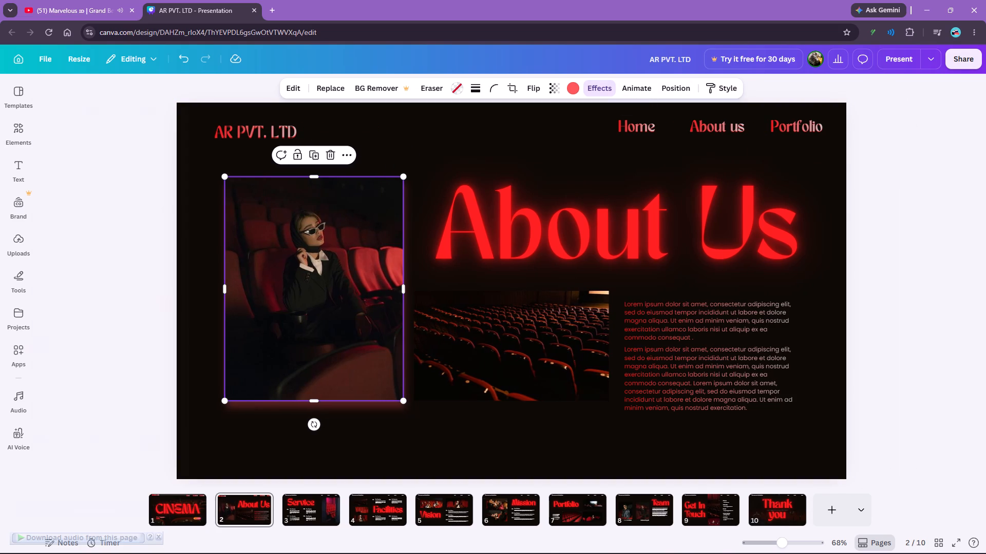
{"action": "left_click_drag", "start_coordinate": [67, 209], "coordinate": [52, 211]}
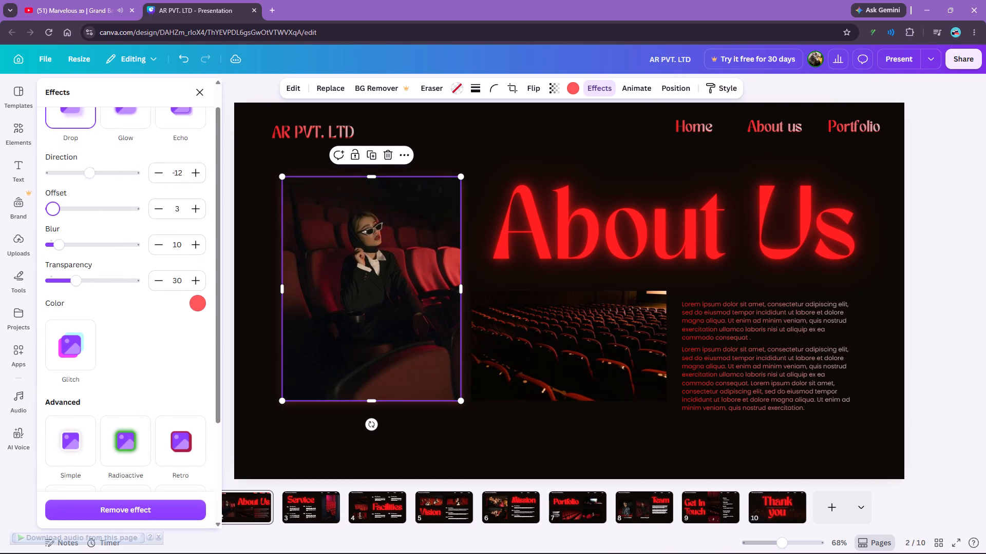
{"action": "left_click_drag", "start_coordinate": [76, 285], "coordinate": [173, 290]}
{"action": "left_click_drag", "start_coordinate": [53, 211], "coordinate": [51, 209]}
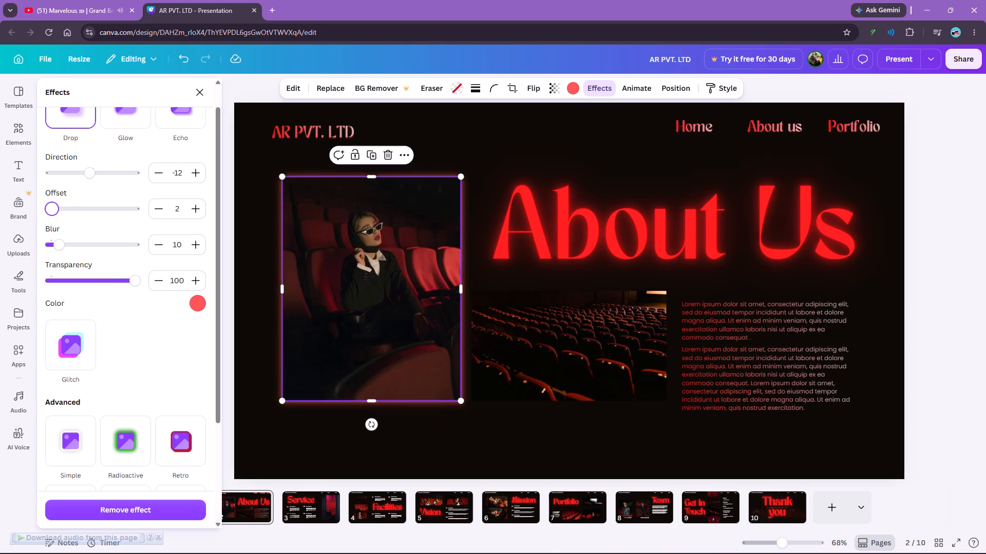
{"action": "left_click_drag", "start_coordinate": [51, 209], "coordinate": [48, 210]}
{"action": "left_click_drag", "start_coordinate": [62, 247], "coordinate": [50, 245]}
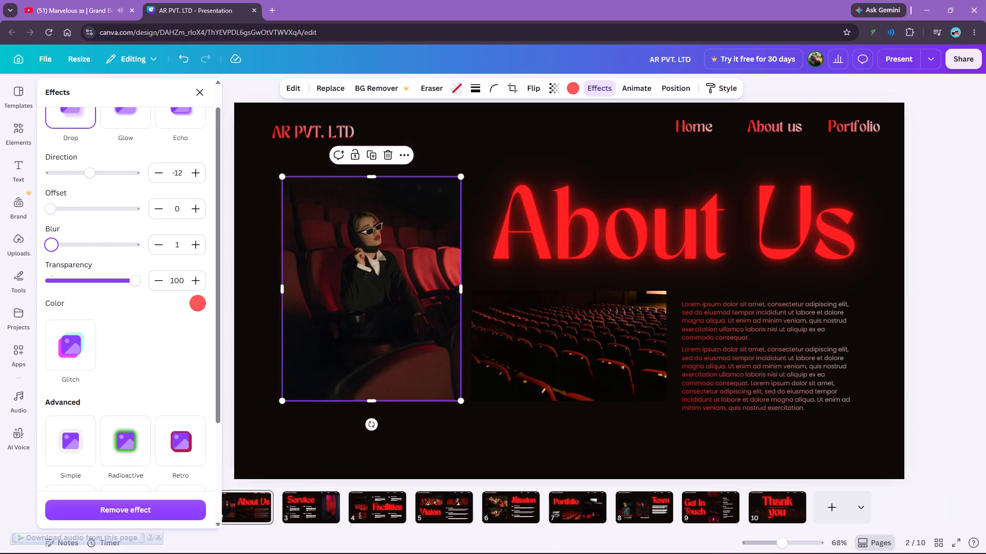
{"action": "left_click_drag", "start_coordinate": [50, 245], "coordinate": [134, 253]}
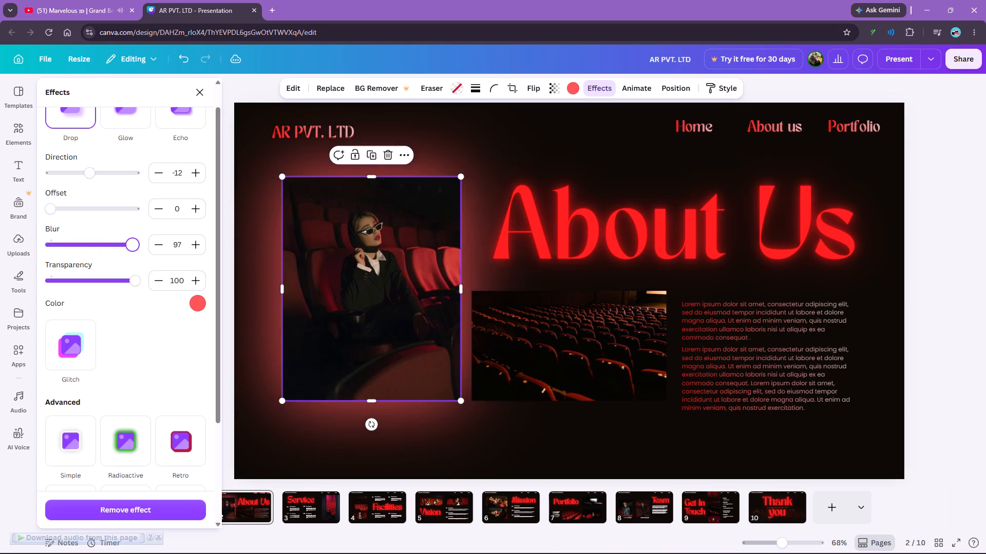
{"action": "left_click_drag", "start_coordinate": [134, 253], "coordinate": [107, 255]}
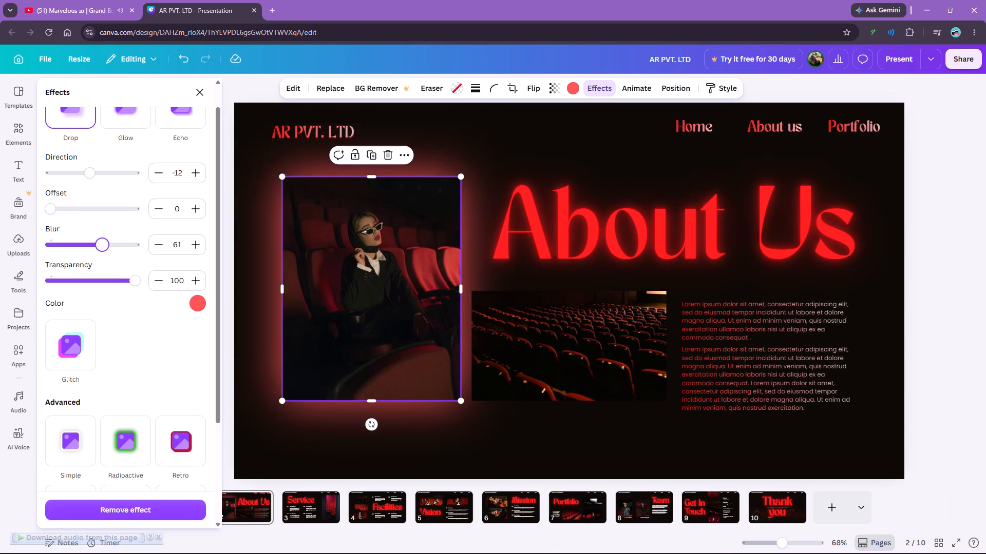
{"action": "left_click_drag", "start_coordinate": [107, 255], "coordinate": [245, 275]}
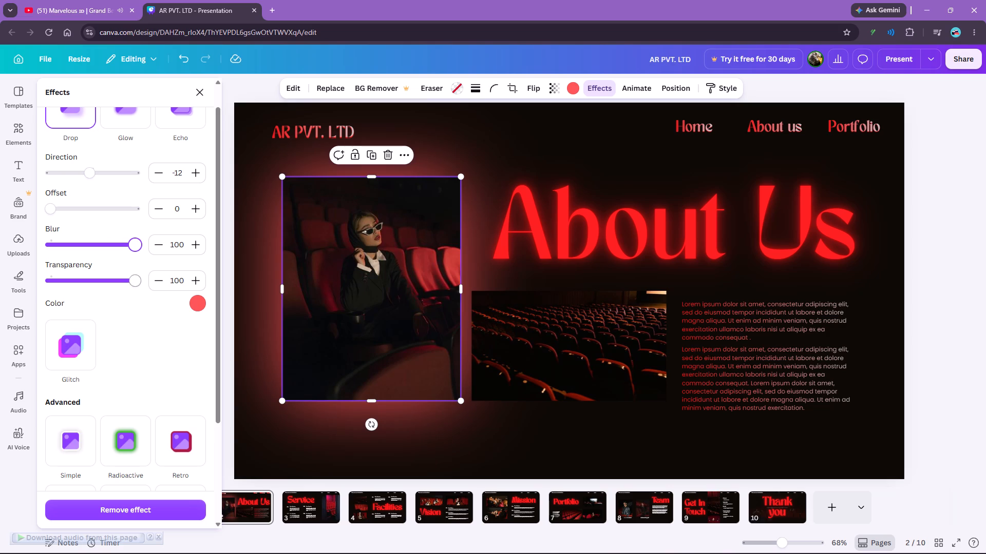
{"action": "left_click_drag", "start_coordinate": [51, 206], "coordinate": [9, 210]}
{"action": "left_click_drag", "start_coordinate": [9, 210], "coordinate": [13, 210]}
{"action": "left_click", "coordinate": [441, 454]}
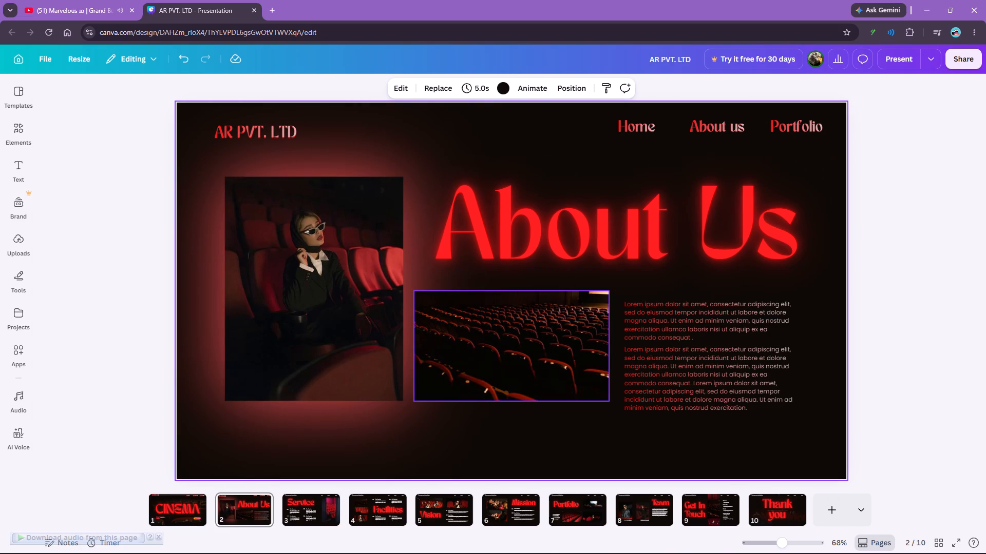
Copy the woman photo's red glow style onto the photo of the empty theater seats.
{"action": "left_click", "coordinate": [522, 374]}
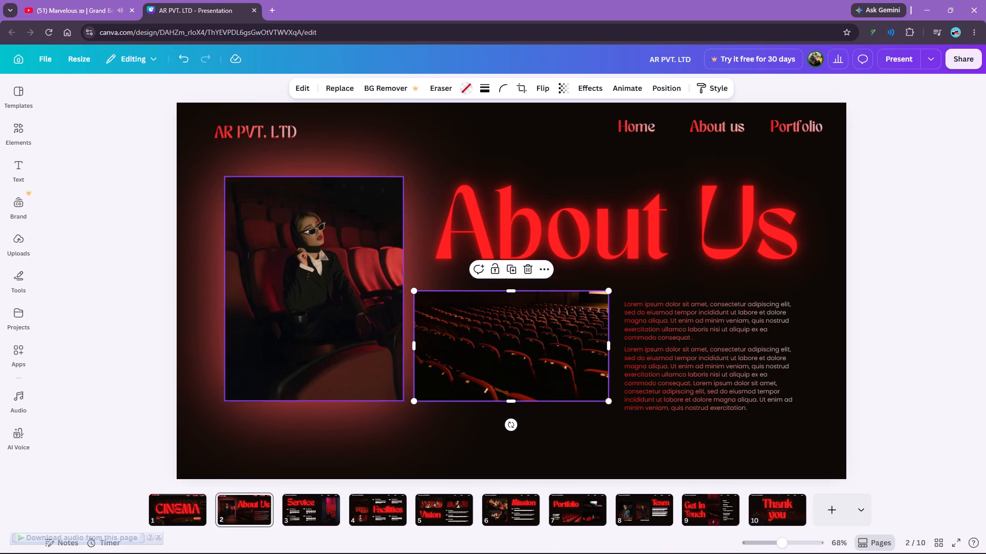
{"action": "left_click", "coordinate": [327, 274]}
{"action": "left_click", "coordinate": [725, 87]}
{"action": "left_click", "coordinate": [547, 322]}
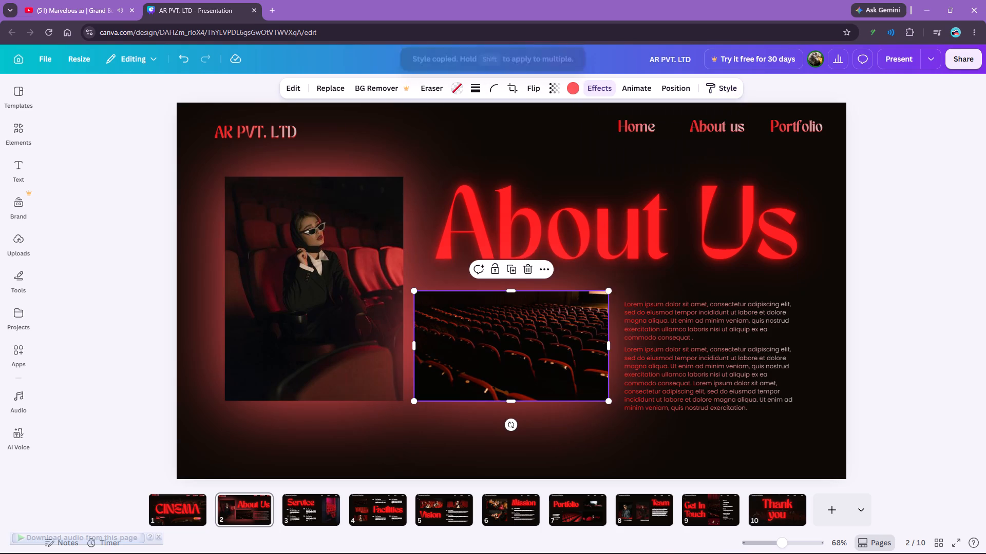
{"action": "left_click", "coordinate": [587, 431]}
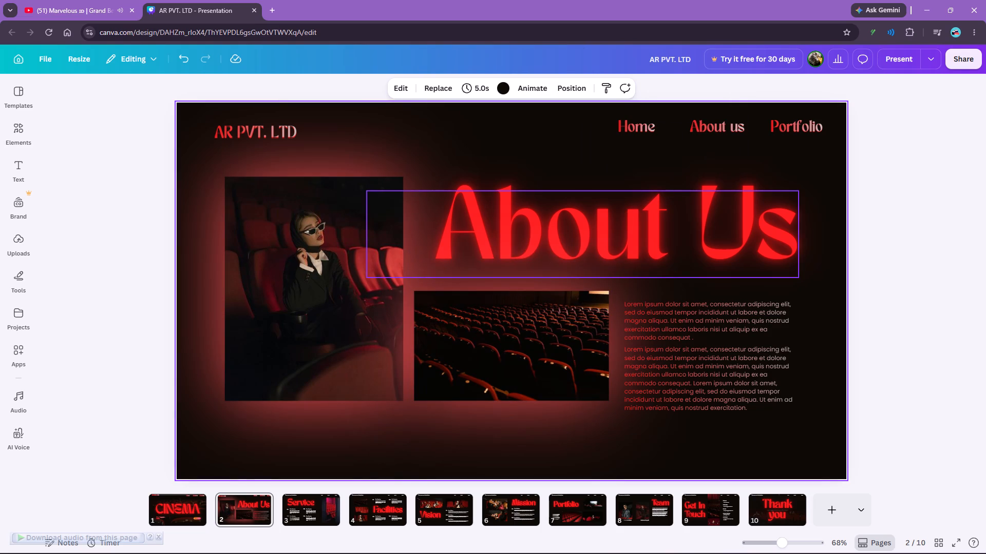
Apply the Echo text effect in vivid red (#ff2121) to both body paragraphs on the "About Us" slide.
{"action": "left_click", "coordinate": [692, 322]}
{"action": "left_click", "coordinate": [617, 85]}
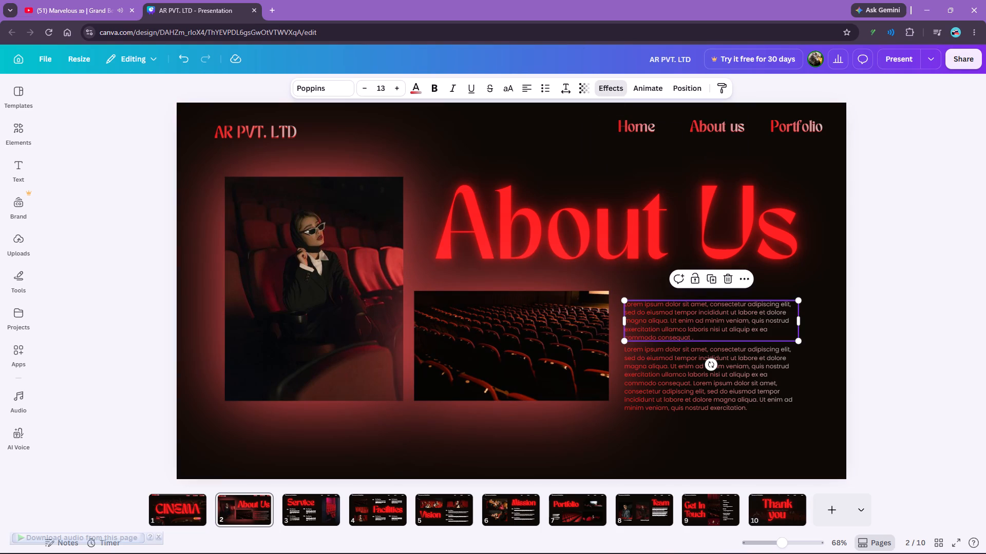
{"action": "left_click", "coordinate": [182, 138]}
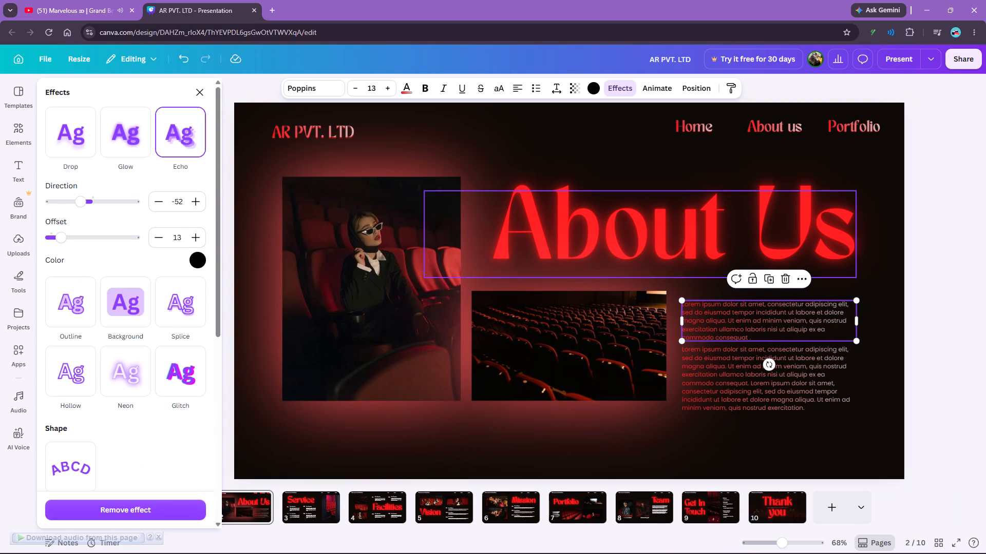
{"action": "left_click", "coordinate": [201, 261]}
{"action": "left_click", "coordinate": [118, 313]}
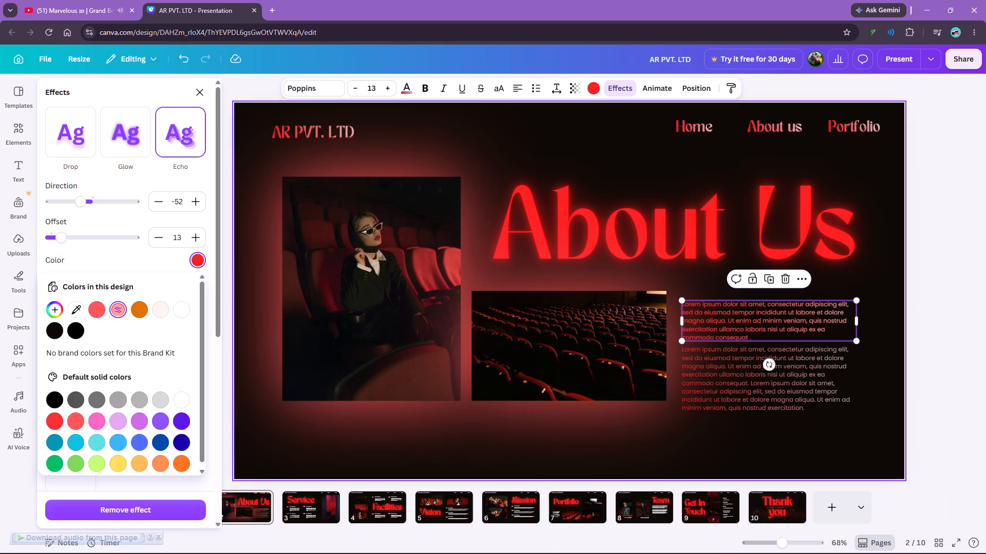
{"action": "left_click", "coordinate": [725, 378]}
{"action": "left_click", "coordinate": [176, 144]}
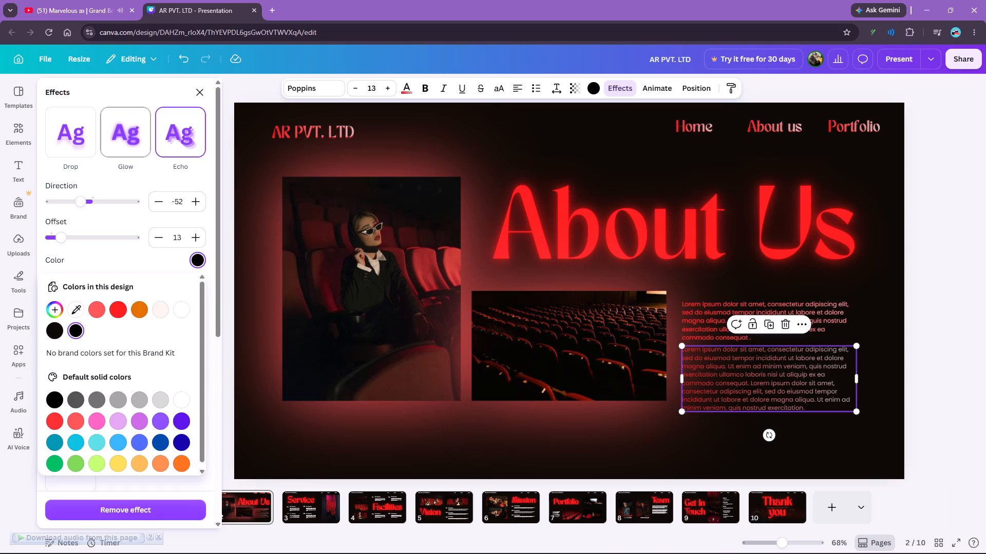
{"action": "left_click", "coordinate": [124, 140]}
{"action": "left_click", "coordinate": [177, 142]}
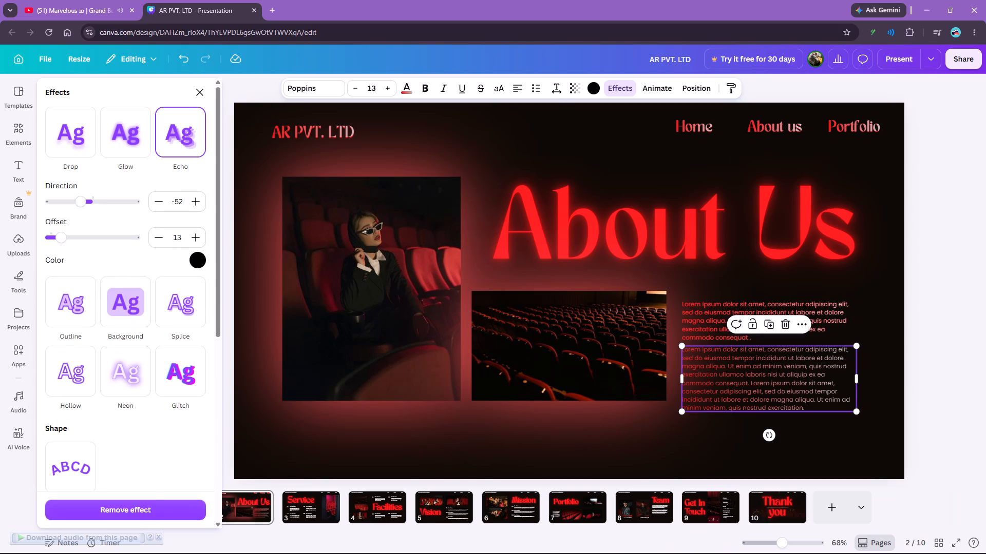
{"action": "left_click", "coordinate": [198, 259]}
{"action": "left_click", "coordinate": [118, 310]}
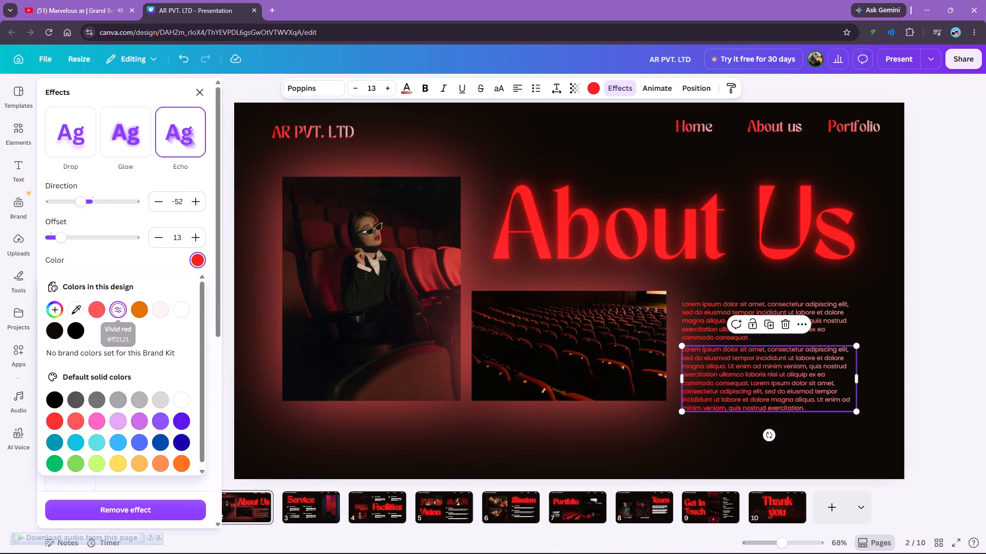
{"action": "left_click", "coordinate": [198, 89]}
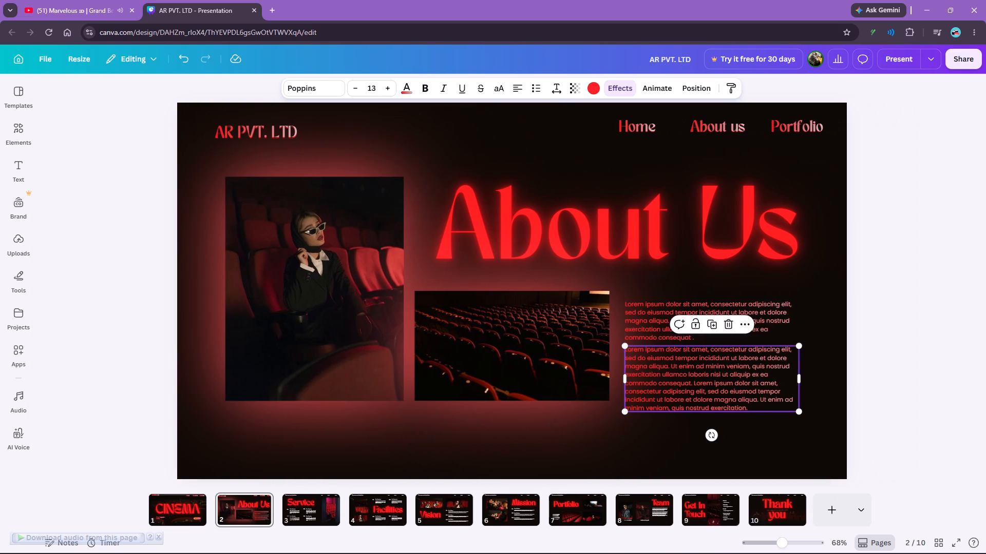
{"action": "left_click", "coordinate": [129, 149]}
Apply the Rise animation to the photo of the seated woman on the "About Us" slide.
{"action": "left_click", "coordinate": [251, 138]}
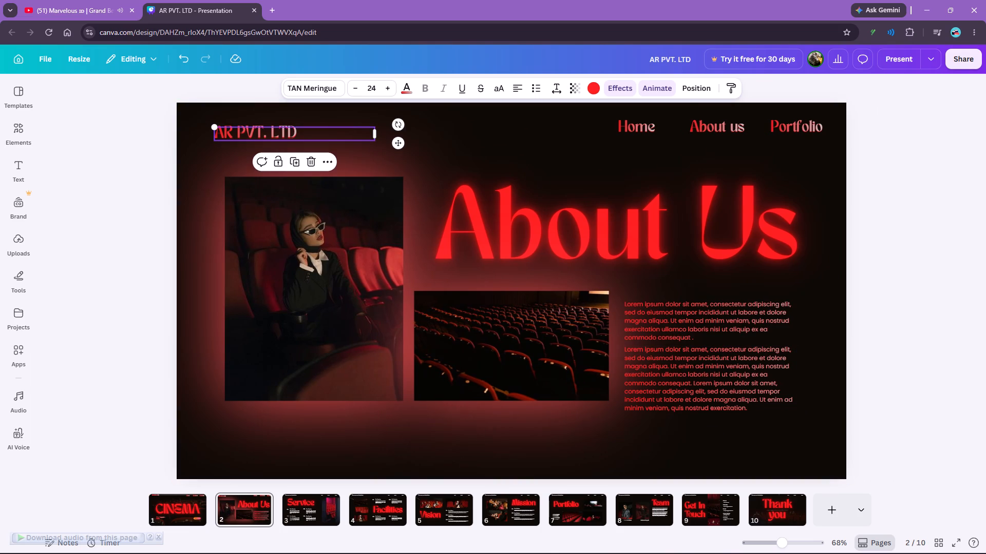
{"action": "left_click", "coordinate": [592, 233]}
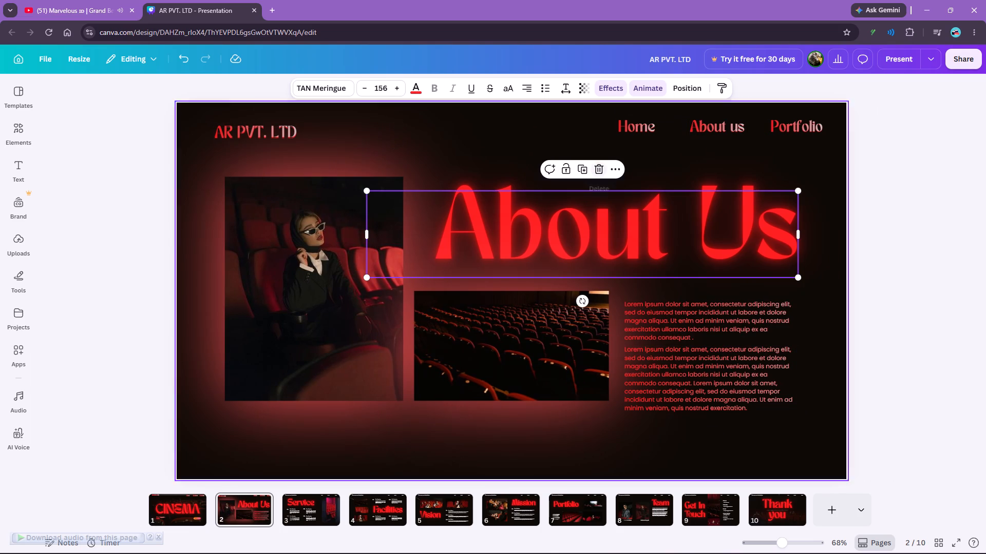
{"action": "left_click", "coordinate": [361, 312]}
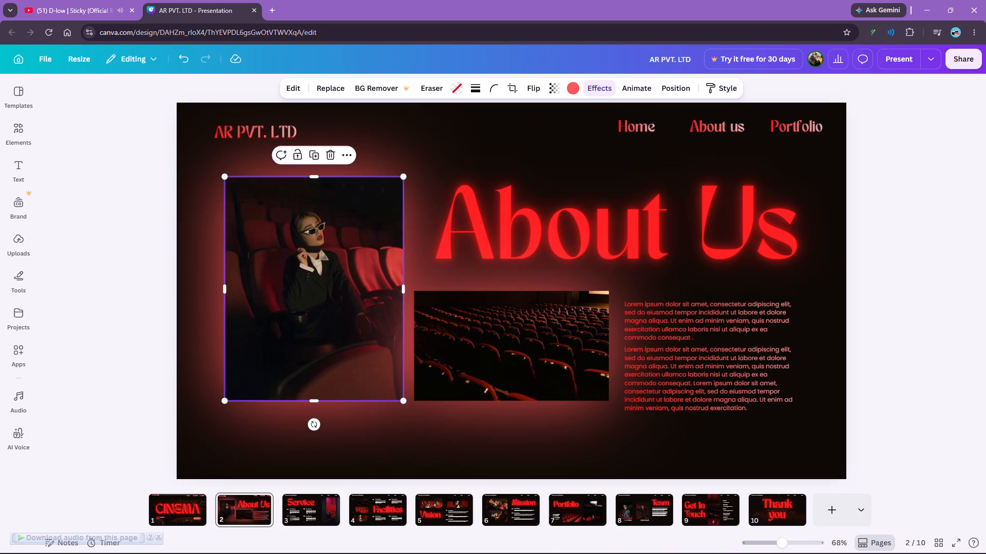
{"action": "left_click", "coordinate": [634, 82]}
{"action": "scroll", "coordinate": [164, 250], "scroll_direction": "down", "scroll_amount": 1}
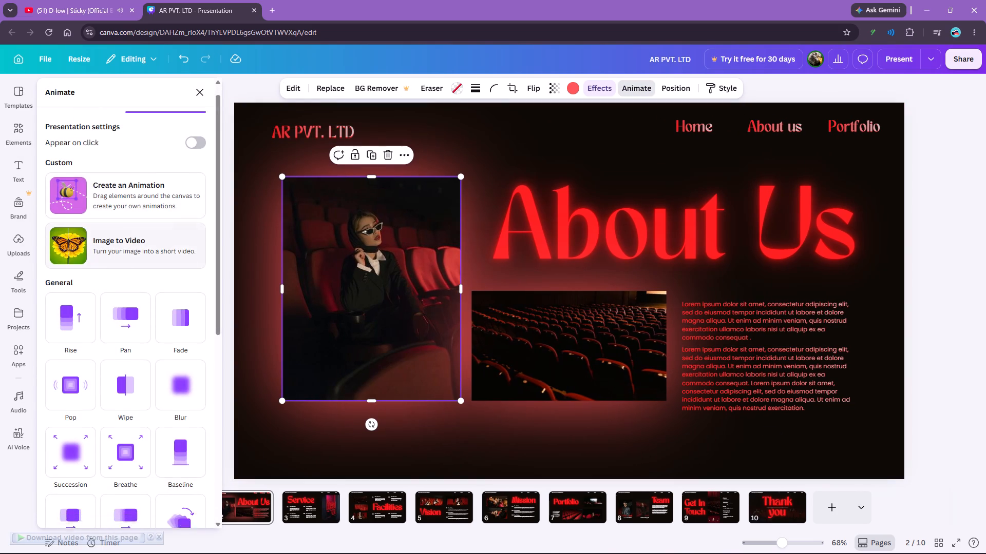
{"action": "scroll", "coordinate": [164, 251], "scroll_direction": "down", "scroll_amount": 1}
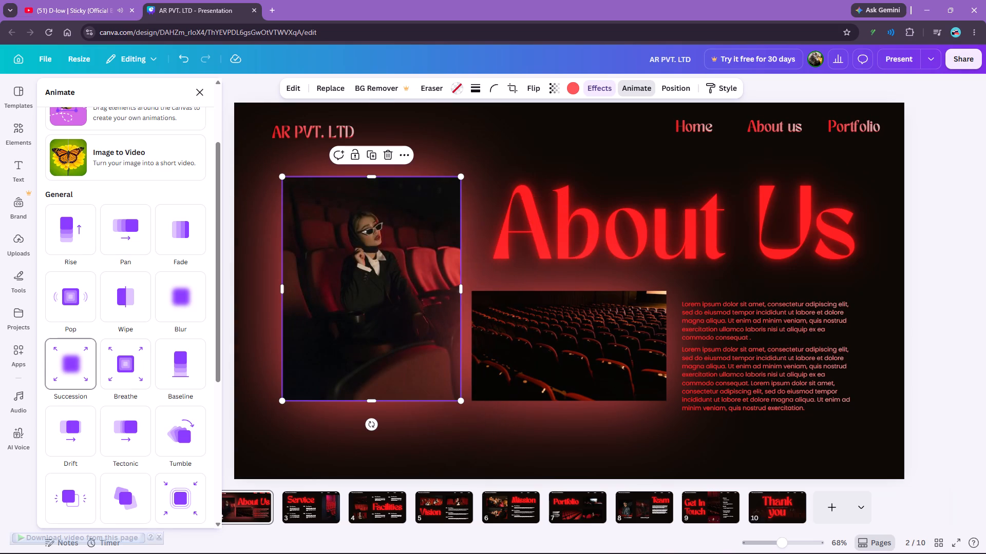
{"action": "scroll", "coordinate": [117, 352], "scroll_direction": "down", "scroll_amount": 2}
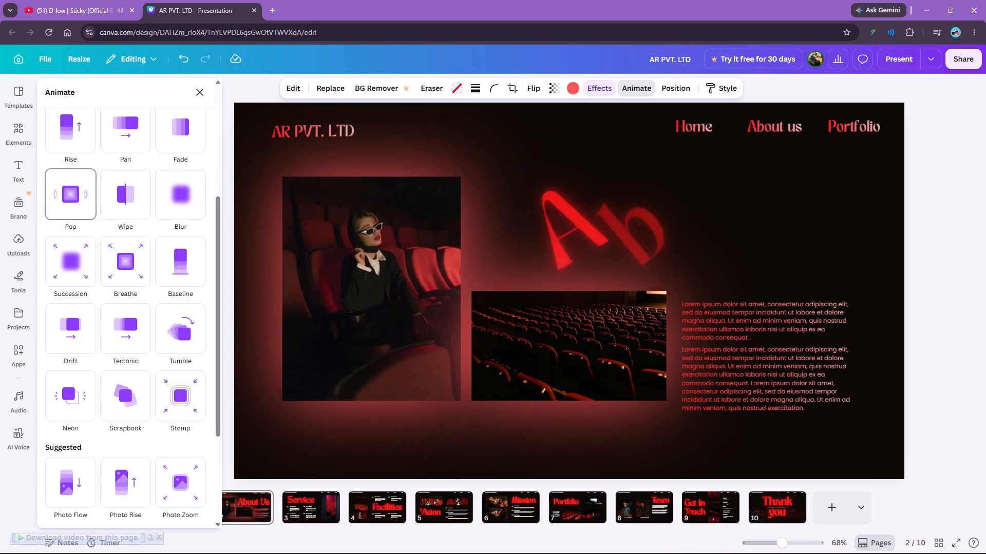
{"action": "scroll", "coordinate": [61, 183], "scroll_direction": "up", "scroll_amount": 1}
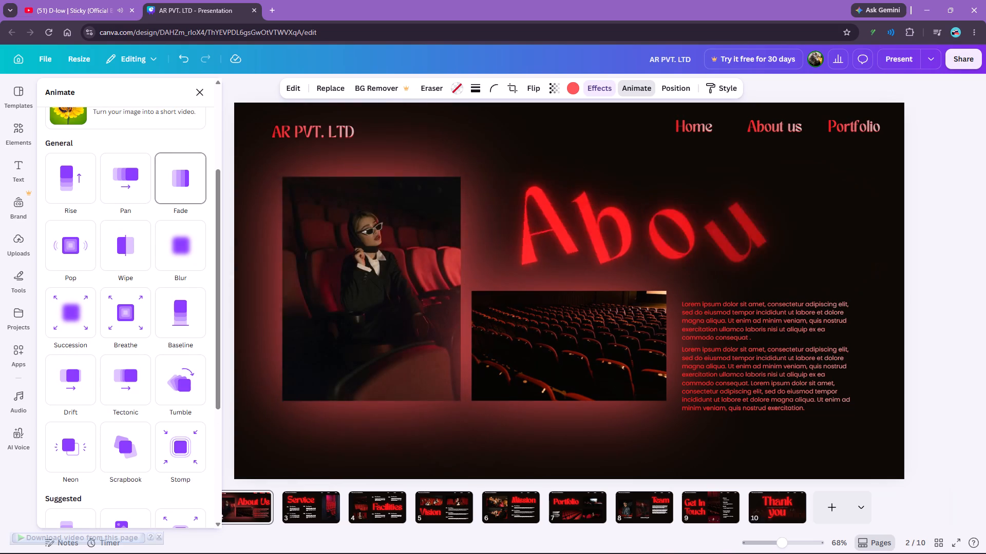
{"action": "scroll", "coordinate": [158, 276], "scroll_direction": "down", "scroll_amount": 4}
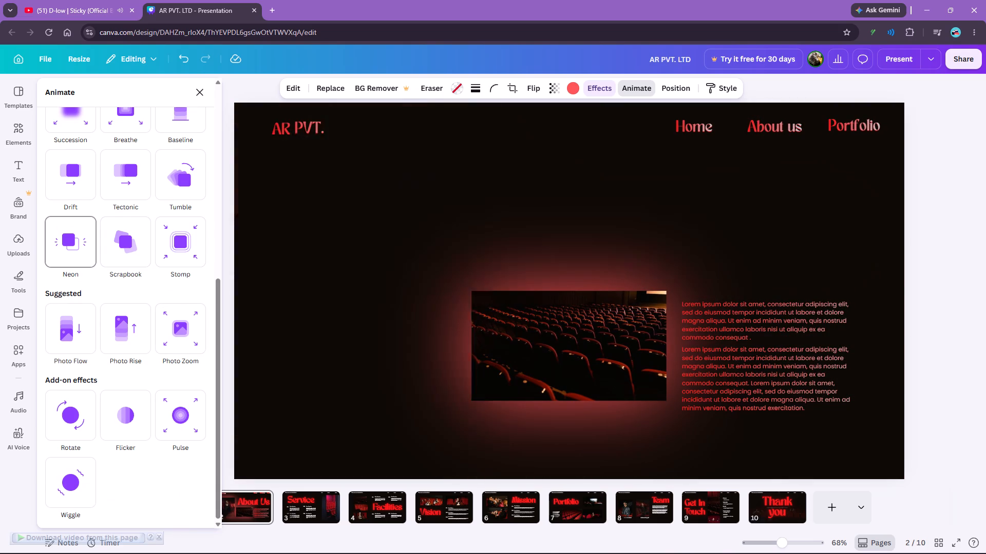
{"action": "scroll", "coordinate": [79, 246], "scroll_direction": "up", "scroll_amount": 2}
{"action": "scroll", "coordinate": [66, 152], "scroll_direction": "up", "scroll_amount": 2}
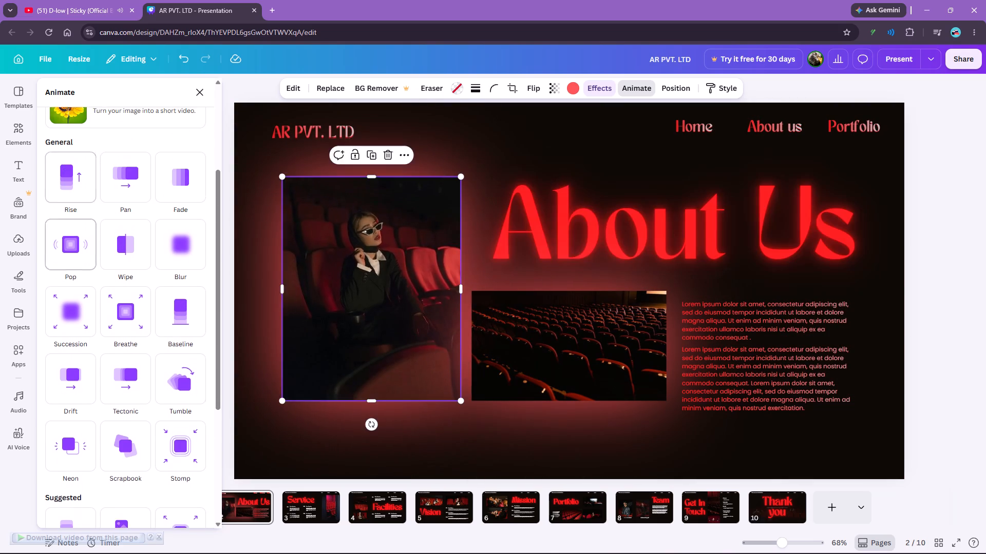
{"action": "left_click", "coordinate": [68, 190]}
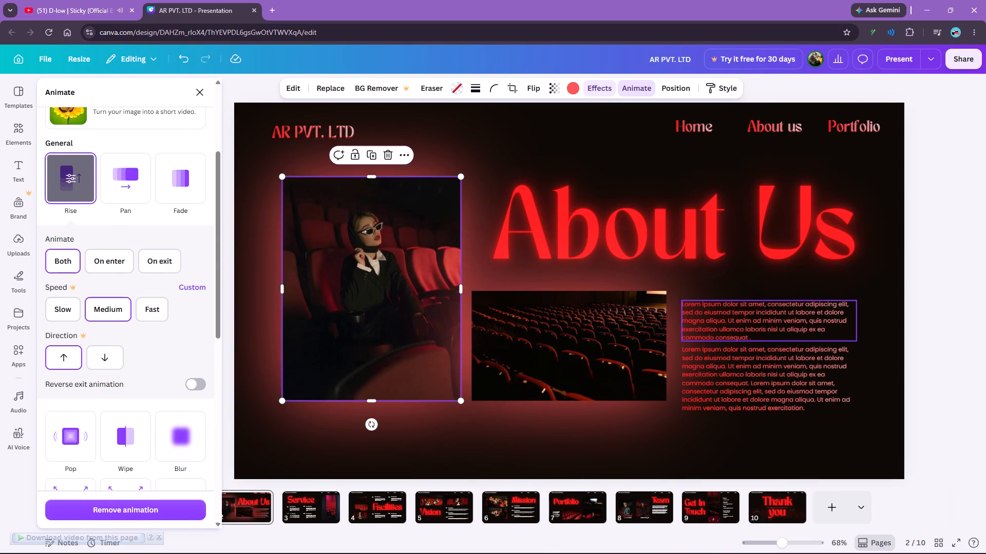
Apply the Bounce text animation to both body paragraphs on the "About Us" slide.
{"action": "left_click", "coordinate": [705, 312]}
{"action": "scroll", "coordinate": [89, 240], "scroll_direction": "up", "scroll_amount": 1}
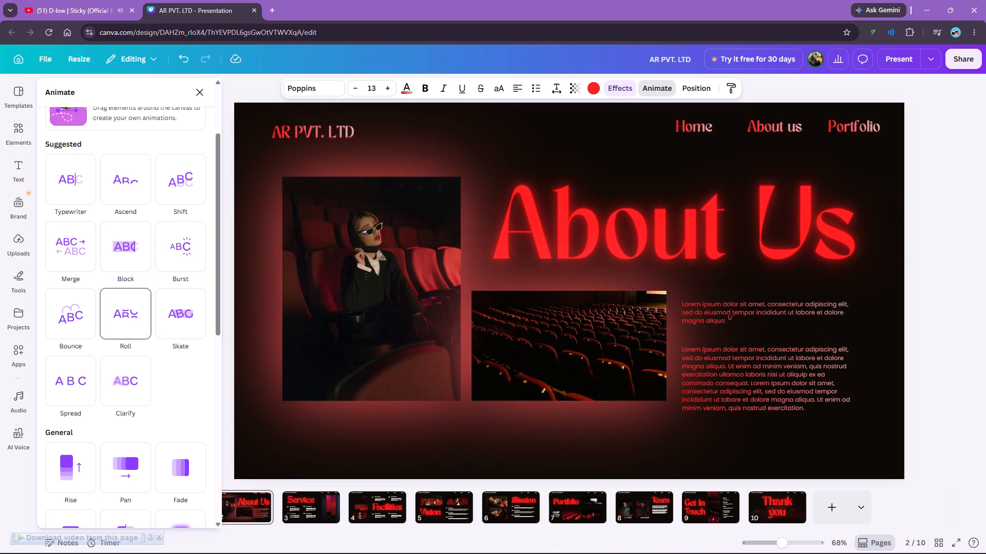
{"action": "left_click", "coordinate": [75, 308]}
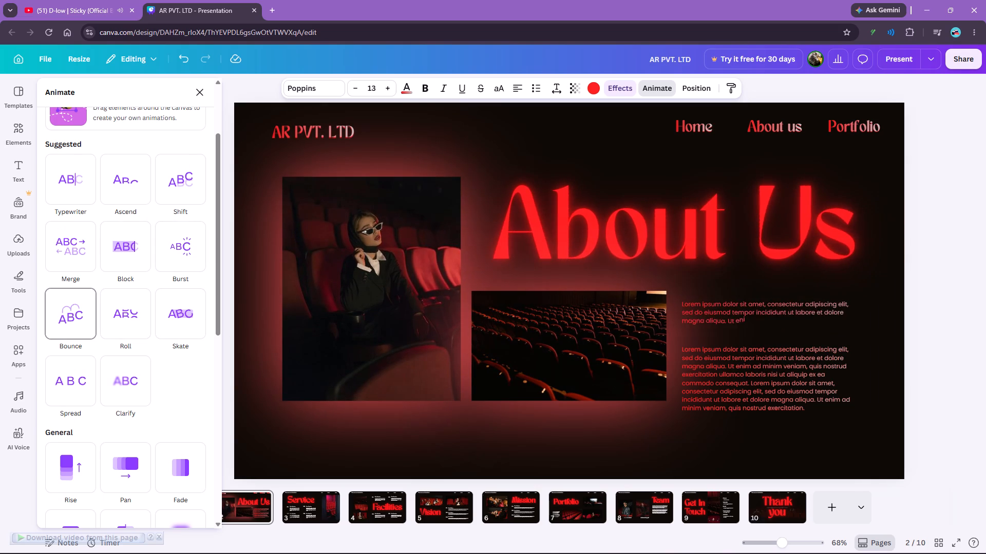
{"action": "left_click", "coordinate": [708, 374]}
{"action": "left_click", "coordinate": [77, 318]}
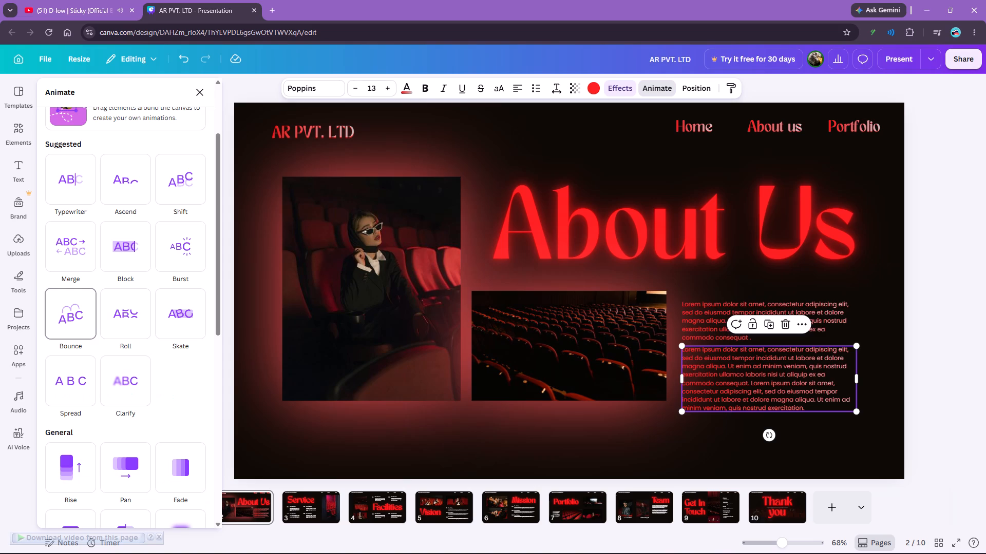
{"action": "left_click", "coordinate": [204, 92]}
{"action": "left_click", "coordinate": [164, 121]}
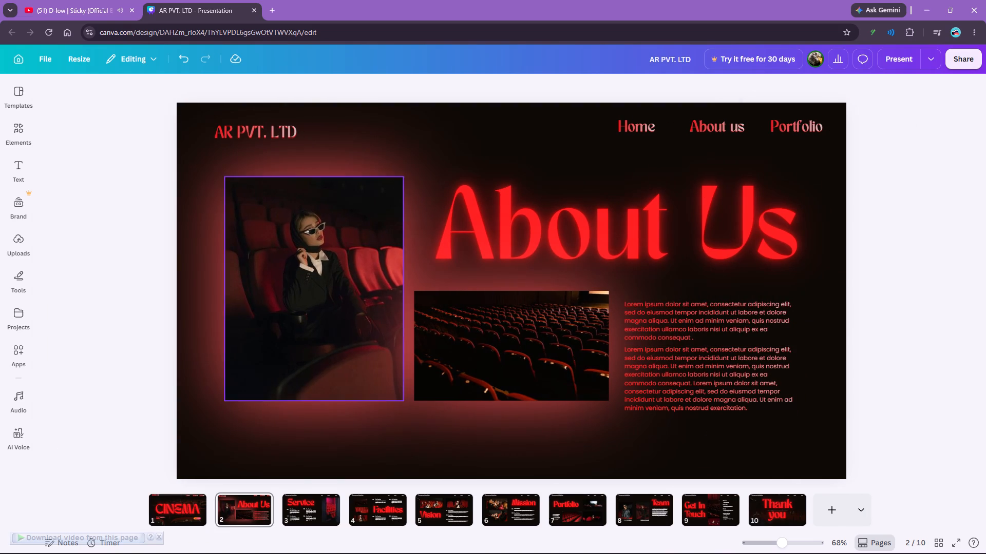
Replace the "Timmerman Industries" header on the "Service" slide with a copy of the "AR PVT. LTD" header from "About Us".
{"action": "scroll", "coordinate": [439, 425], "scroll_direction": "down", "scroll_amount": 1}
{"action": "scroll", "coordinate": [236, 149], "scroll_direction": "up", "scroll_amount": 1}
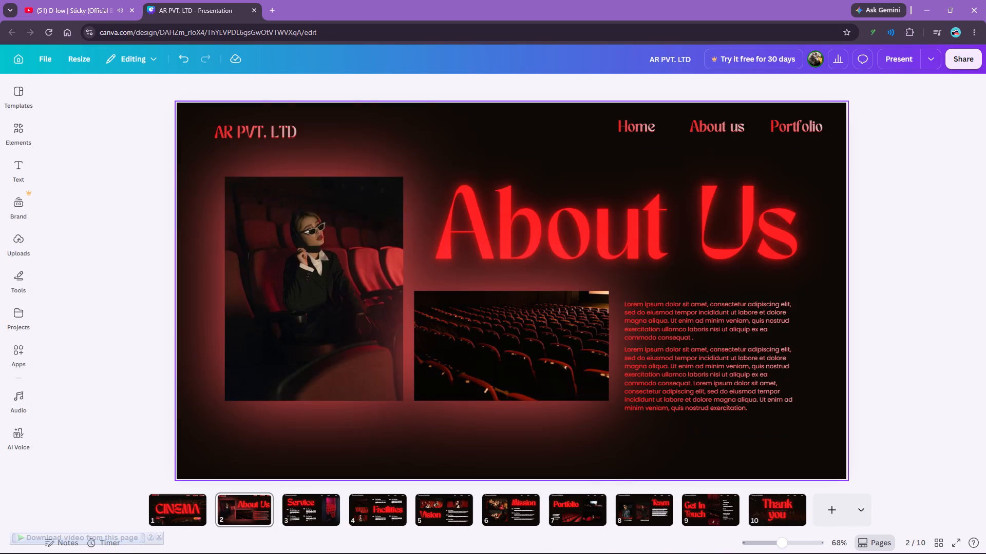
{"action": "scroll", "coordinate": [236, 149], "scroll_direction": "down", "scroll_amount": 1}
{"action": "scroll", "coordinate": [240, 129], "scroll_direction": "up", "scroll_amount": 1}
{"action": "left_click", "coordinate": [240, 129]}
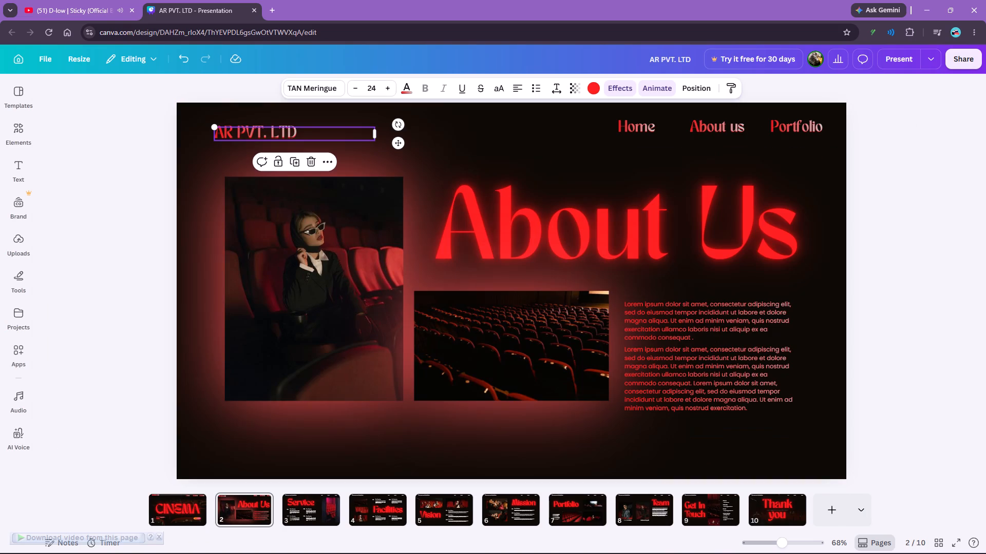
{"action": "key", "text": "ctrl+c"}
{"action": "scroll", "coordinate": [254, 157], "scroll_direction": "down", "scroll_amount": 1}
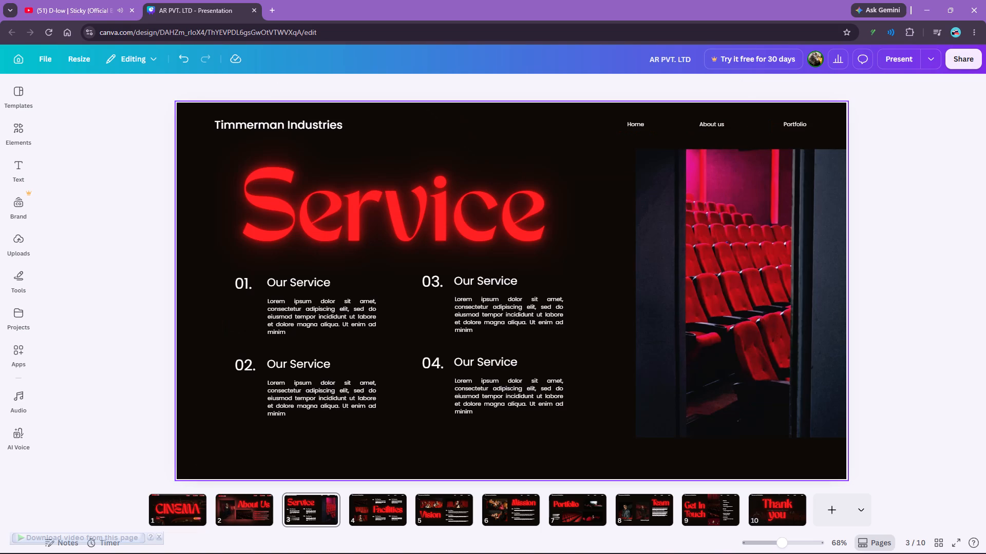
{"action": "left_click", "coordinate": [266, 145]}
{"action": "key", "text": "ctrl+v"}
{"action": "left_click", "coordinate": [320, 120]}
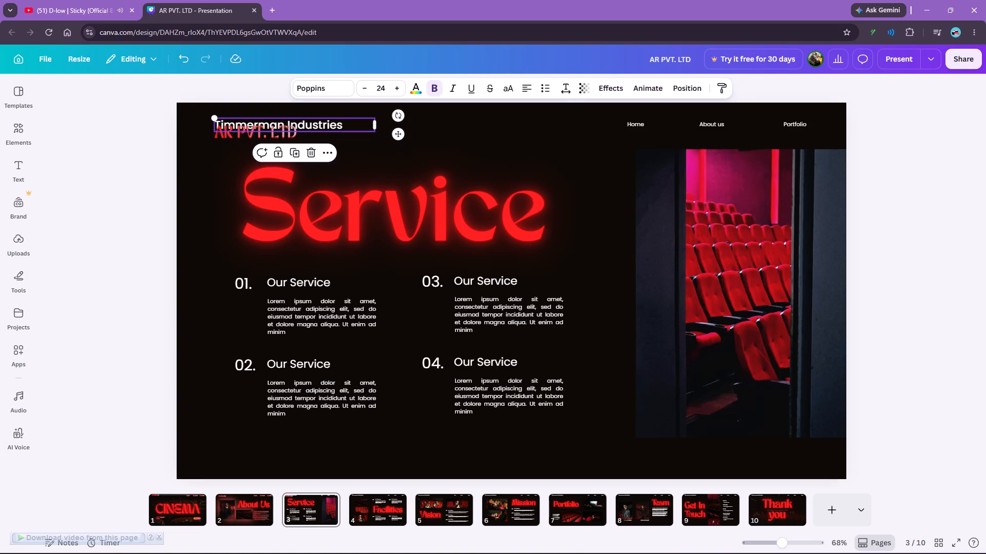
{"action": "left_click", "coordinate": [312, 158]}
{"action": "left_click", "coordinate": [274, 134]}
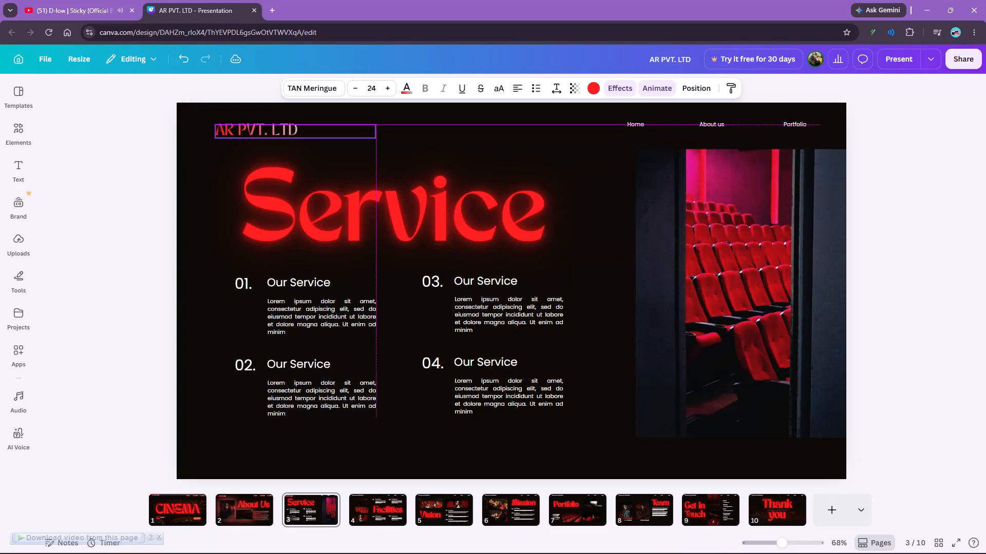
Copy the "AR PVT. LTD" text style onto the Home, About us and Portfolio links on the "Service" slide.
{"action": "left_click", "coordinate": [733, 85]}
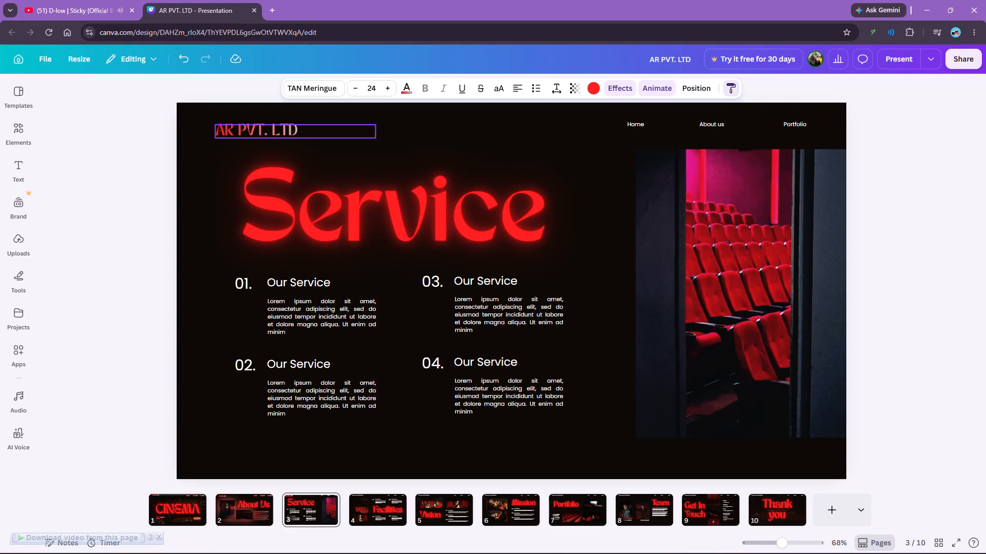
{"action": "left_click", "coordinate": [642, 123]}
{"action": "left_click", "coordinate": [731, 84]}
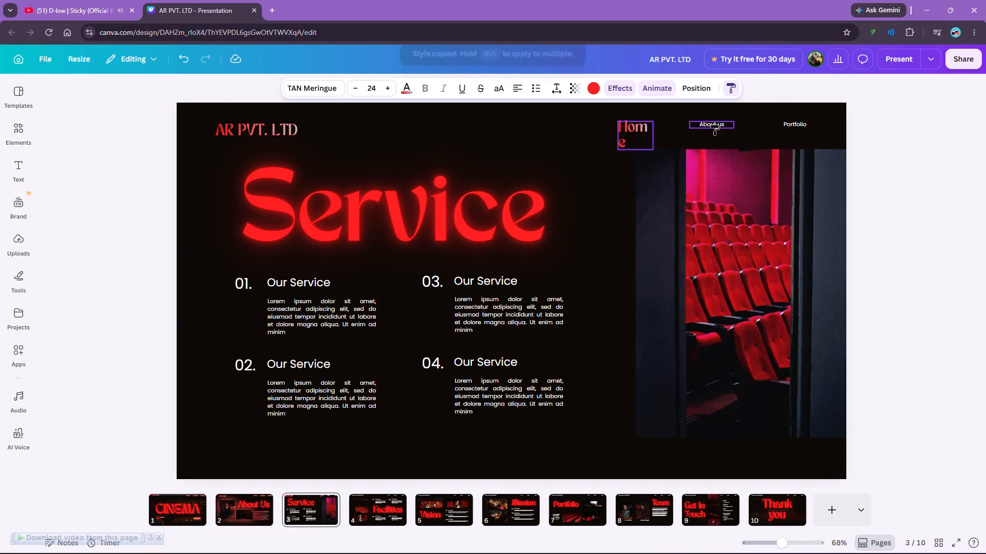
{"action": "left_click", "coordinate": [715, 125]}
{"action": "left_click", "coordinate": [727, 82]}
{"action": "left_click", "coordinate": [784, 126]}
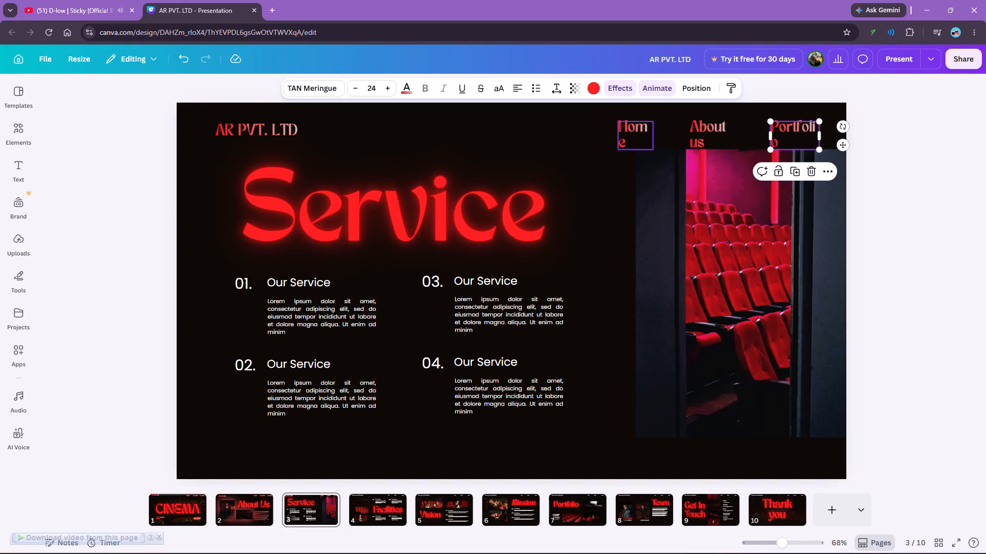
Widen the Home, About us and Portfolio text boxes so each link fits on one line.
{"action": "left_click", "coordinate": [642, 129]}
{"action": "left_click", "coordinate": [654, 135]}
{"action": "left_click", "coordinate": [701, 125]}
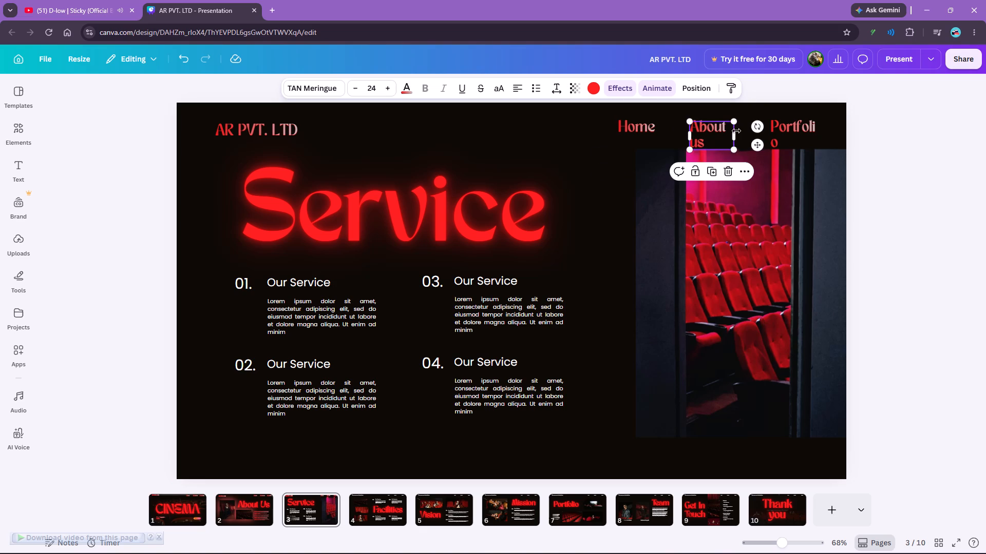
{"action": "left_click_drag", "start_coordinate": [736, 136], "coordinate": [748, 135]}
{"action": "left_click", "coordinate": [791, 123]}
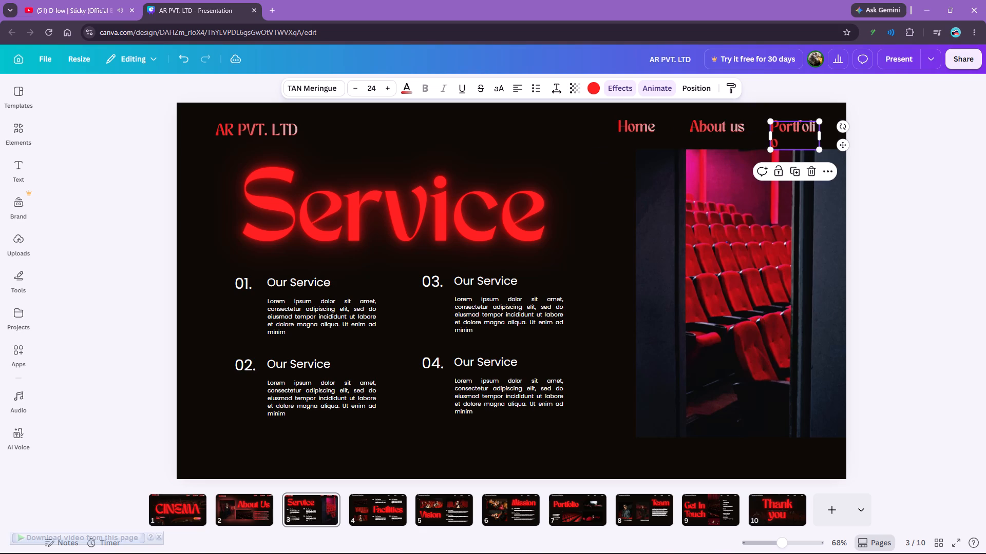
{"action": "left_click_drag", "start_coordinate": [821, 133], "coordinate": [827, 133]}
{"action": "left_click", "coordinate": [881, 171]}
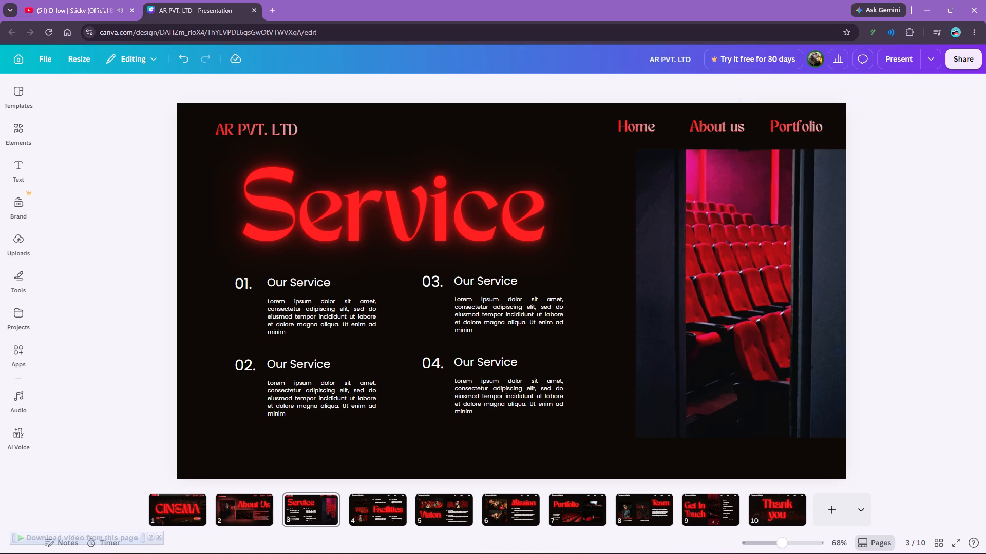
Apply the Skate text animation to the "Service" title.
{"action": "left_click", "coordinate": [356, 207]}
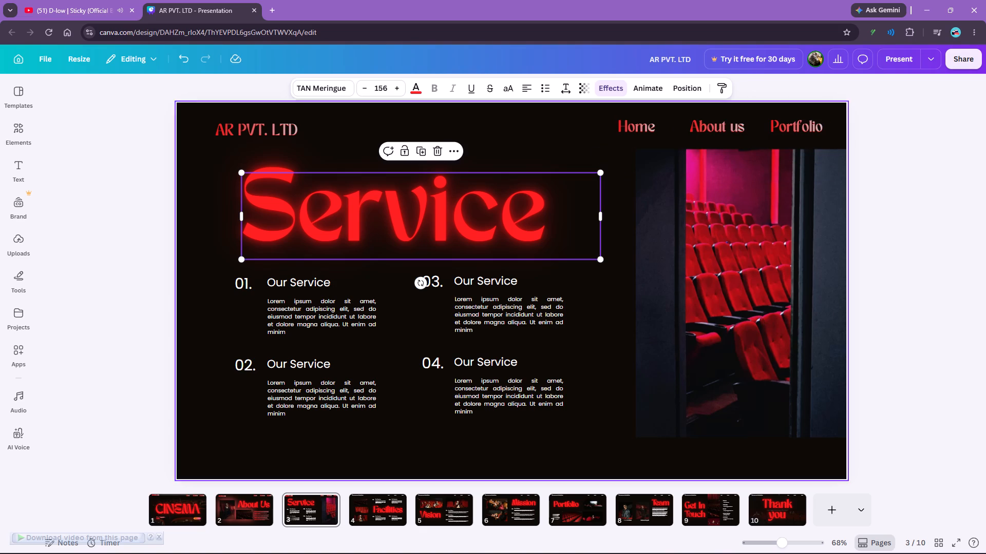
{"action": "left_click", "coordinate": [260, 130]}
{"action": "left_click", "coordinate": [330, 205]}
{"action": "left_click", "coordinate": [642, 90]}
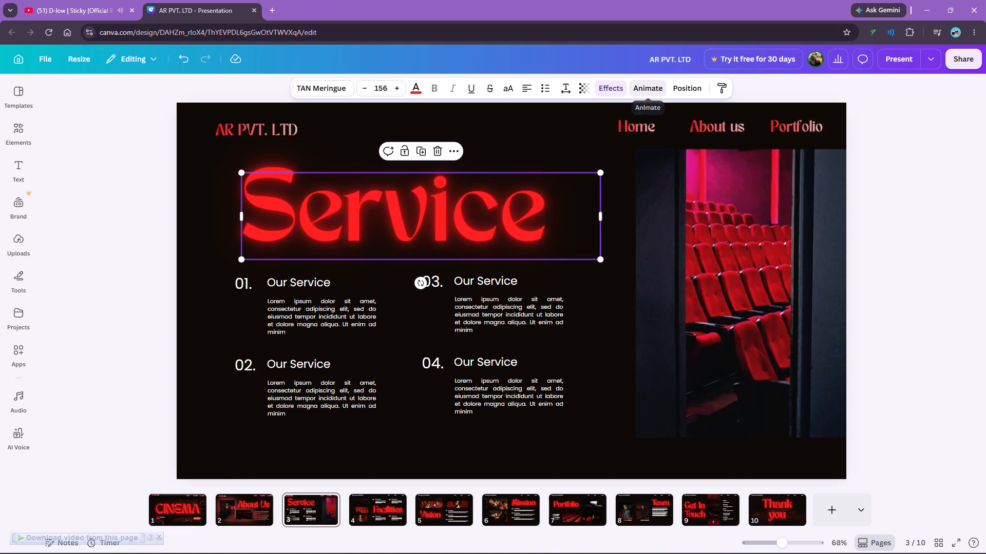
{"action": "left_click", "coordinate": [185, 422]}
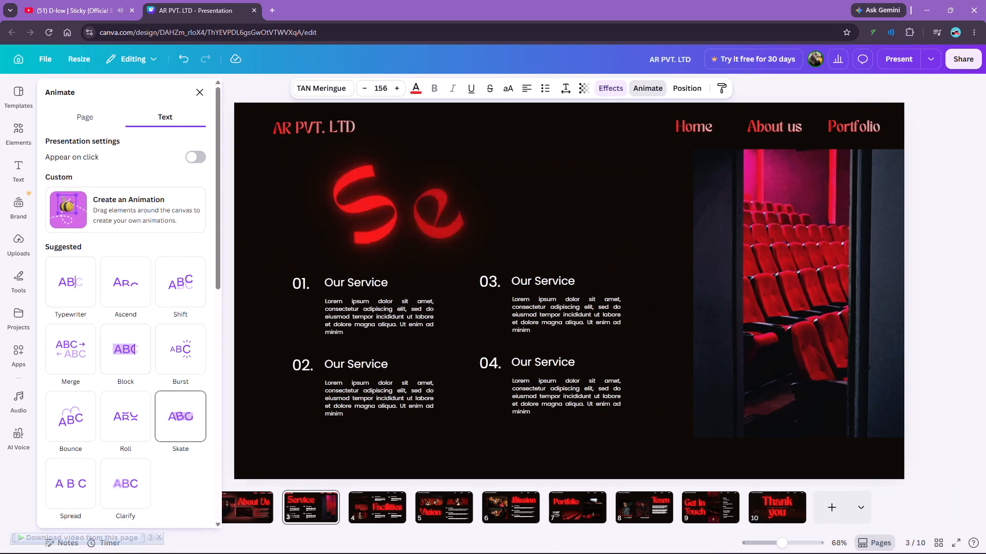
{"action": "left_click", "coordinate": [203, 100]}
{"action": "left_click", "coordinate": [128, 122]}
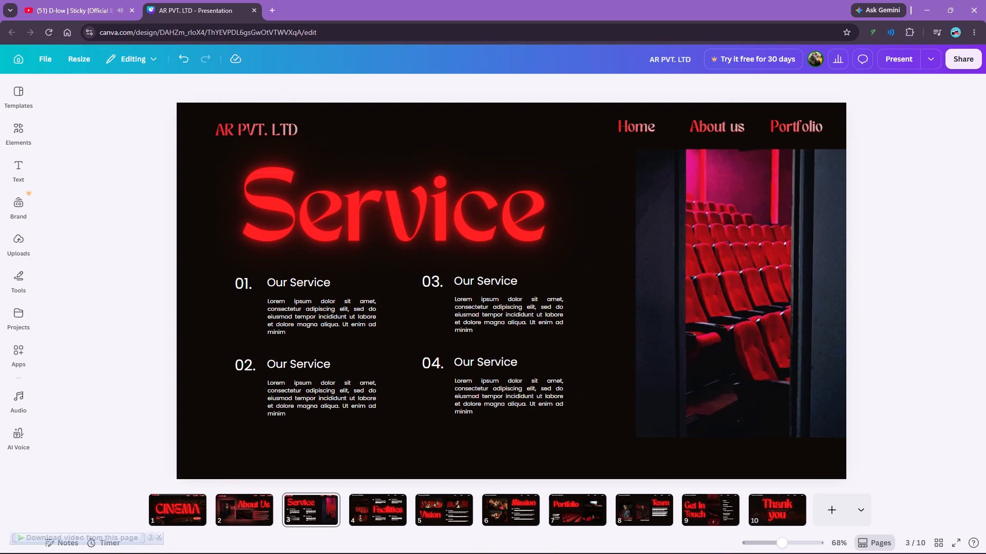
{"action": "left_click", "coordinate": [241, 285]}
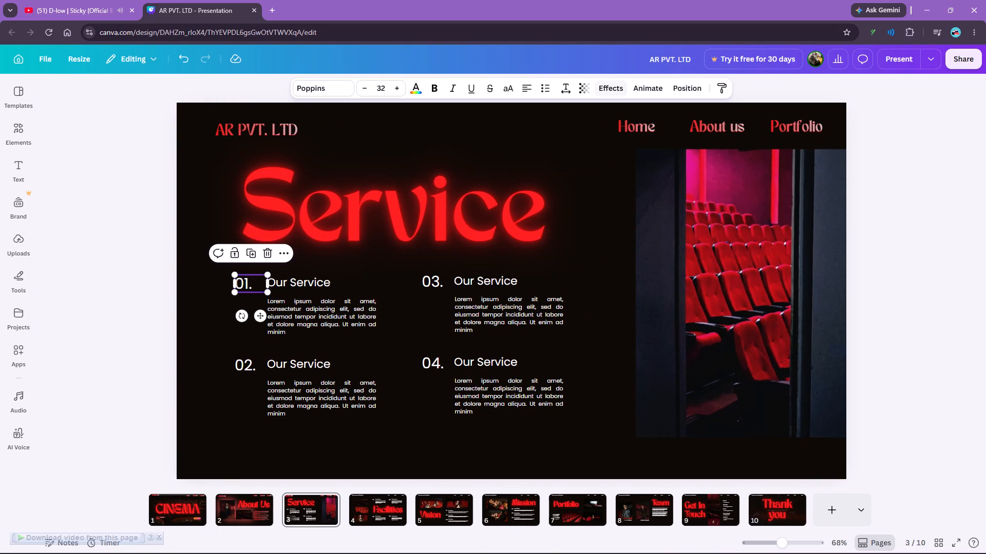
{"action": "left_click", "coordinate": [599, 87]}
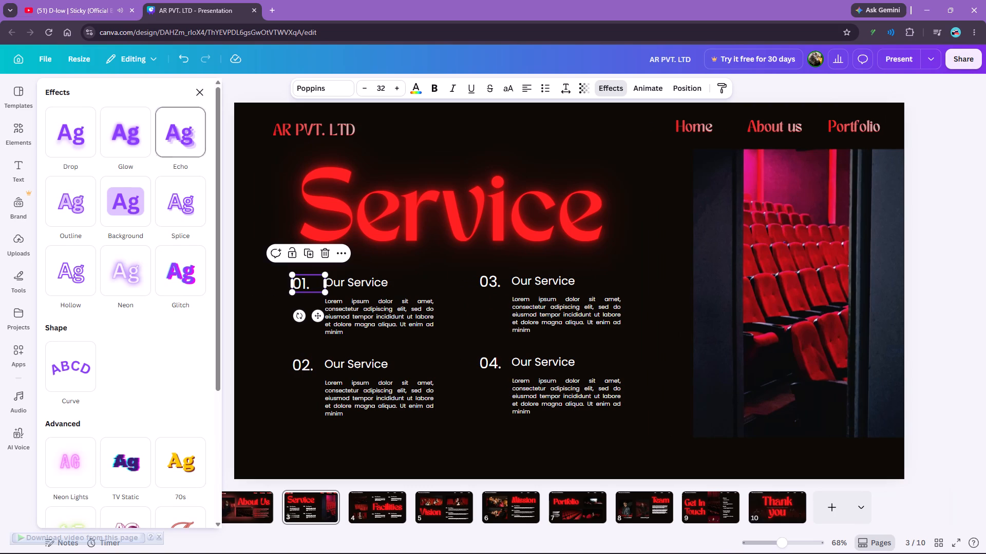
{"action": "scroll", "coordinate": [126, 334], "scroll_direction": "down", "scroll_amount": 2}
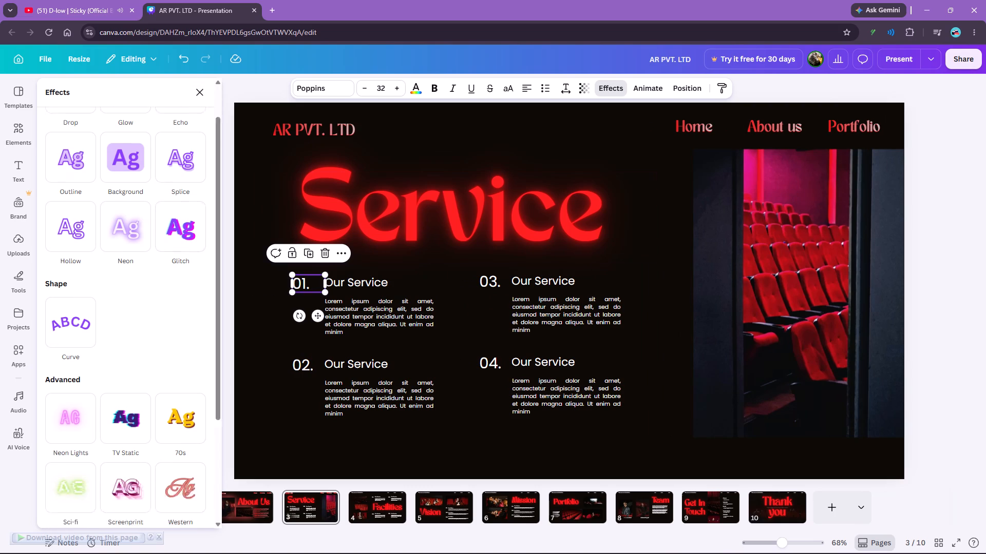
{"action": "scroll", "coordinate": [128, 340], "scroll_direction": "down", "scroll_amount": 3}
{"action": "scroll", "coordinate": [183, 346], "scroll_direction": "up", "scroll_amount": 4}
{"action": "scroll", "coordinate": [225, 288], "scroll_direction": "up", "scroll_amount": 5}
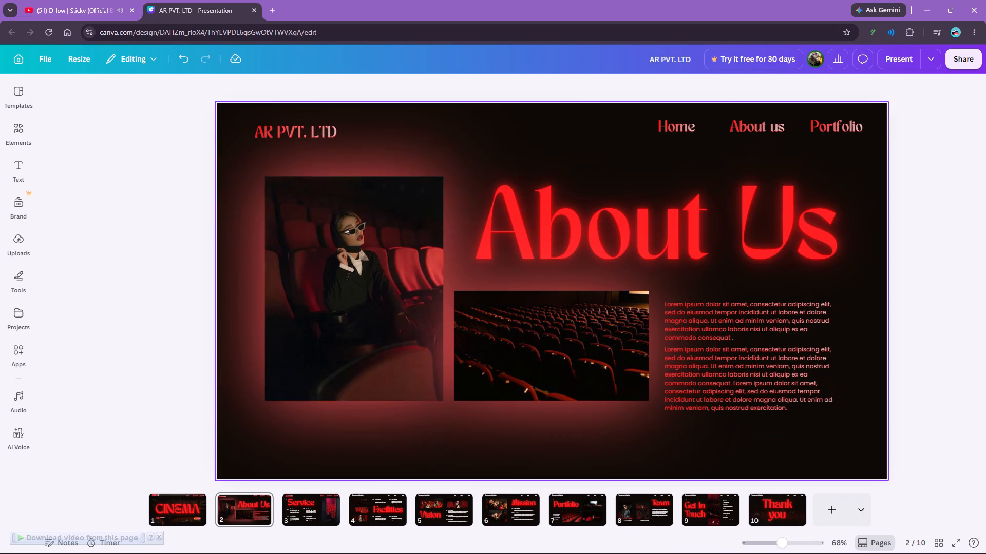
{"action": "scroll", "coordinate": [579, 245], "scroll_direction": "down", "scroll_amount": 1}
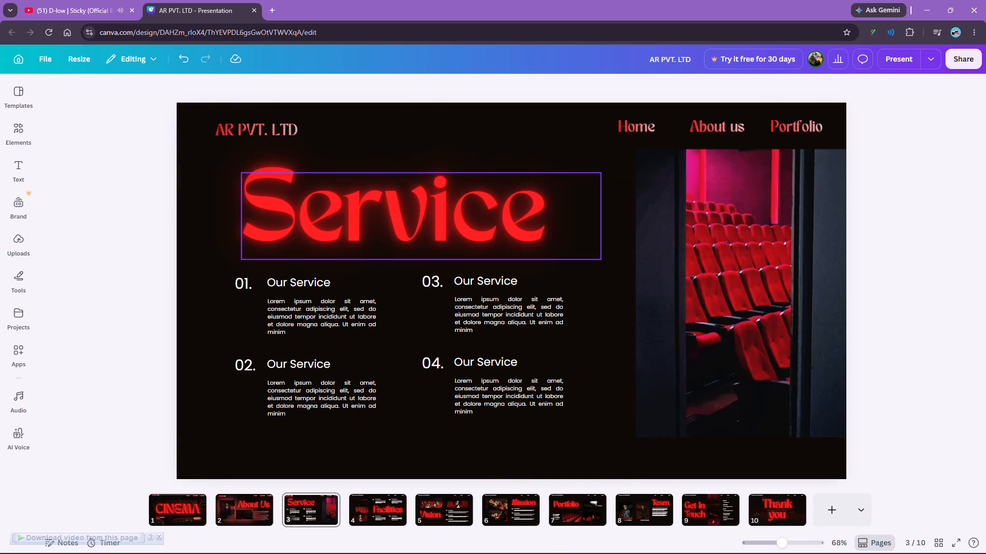
Apply the red-to-grey gradient text color to the "01." number, its "Our Service" heading and its paragraph.
{"action": "left_click", "coordinate": [286, 130]}
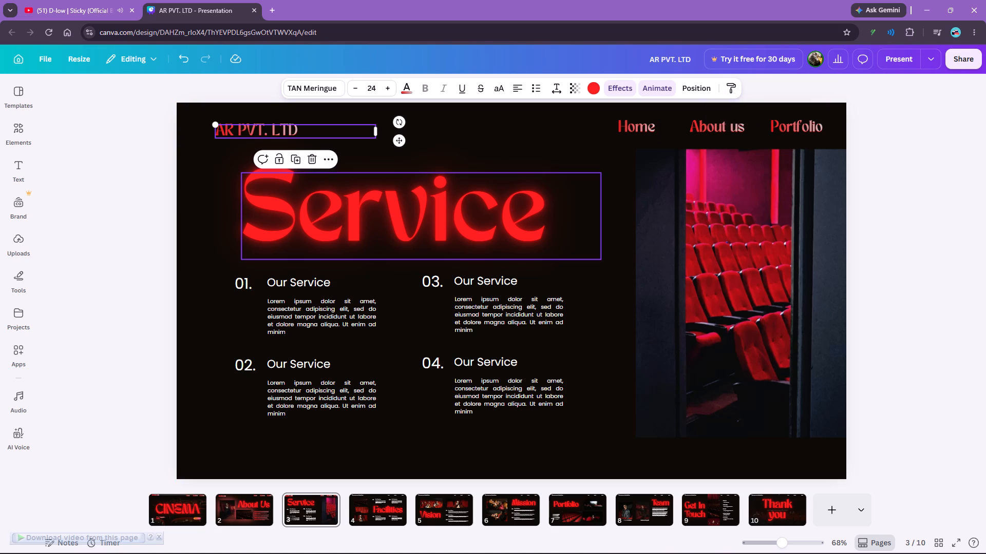
{"action": "left_click", "coordinate": [238, 286]}
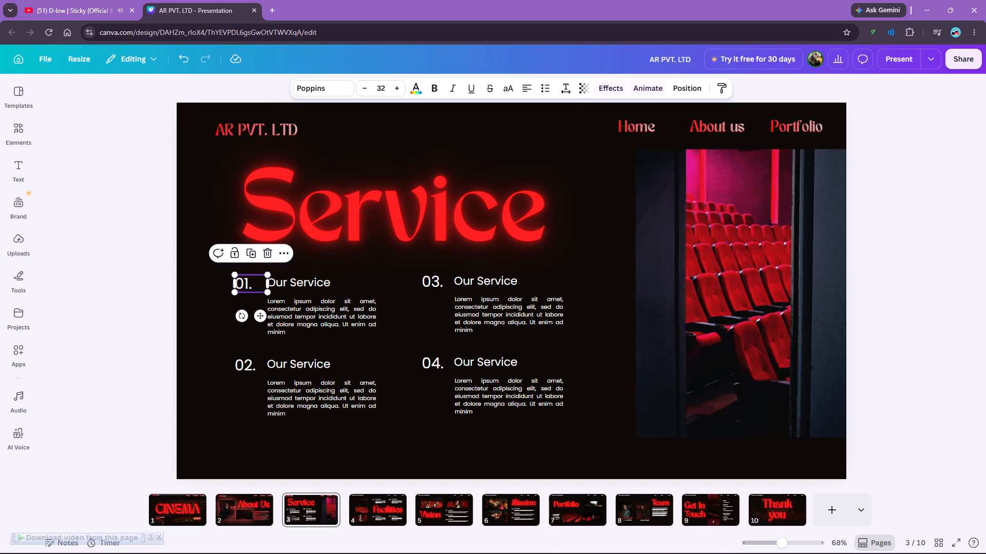
{"action": "left_click", "coordinate": [412, 86]}
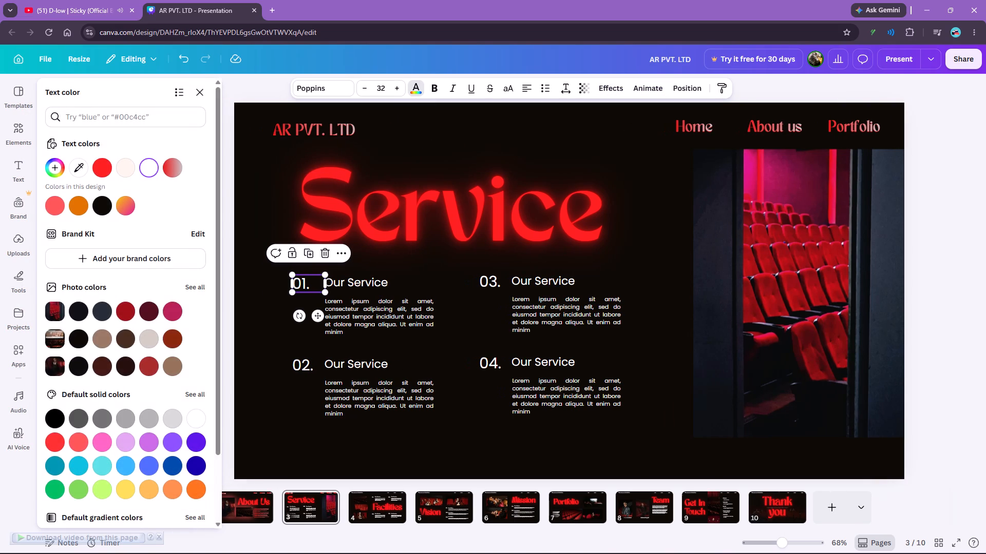
{"action": "left_click", "coordinate": [169, 168]}
{"action": "left_click", "coordinate": [368, 289]}
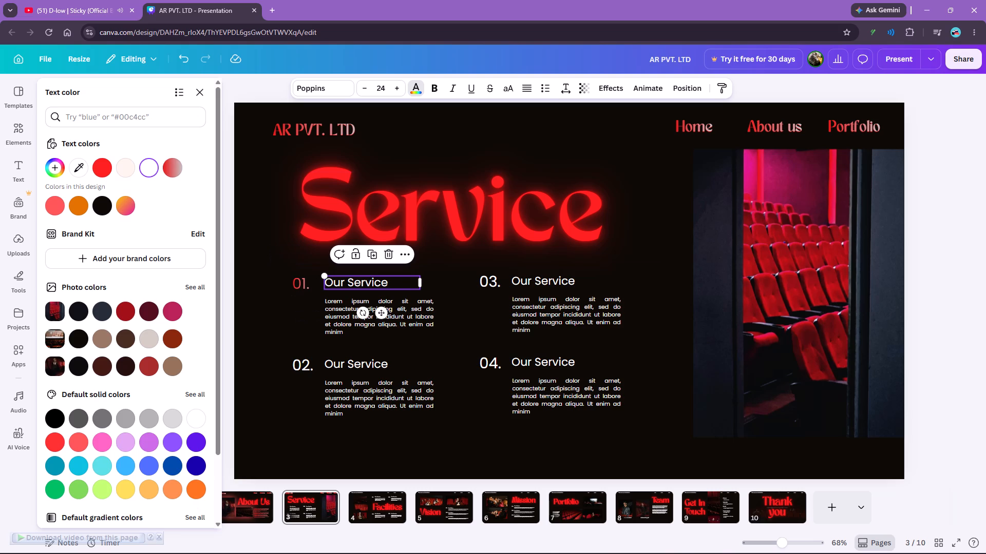
{"action": "left_click", "coordinate": [175, 172]}
{"action": "left_click", "coordinate": [349, 319]}
{"action": "left_click", "coordinate": [174, 168]}
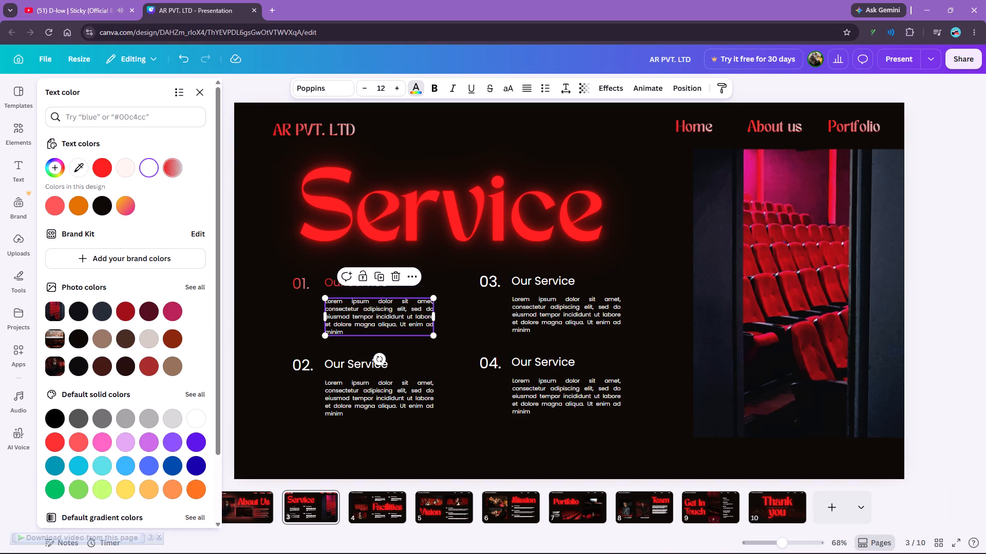
Apply the same red-to-grey gradient text color to the "03." number, its "Our Service" heading and its paragraph.
{"action": "left_click", "coordinate": [559, 280]}
{"action": "left_click", "coordinate": [176, 168]}
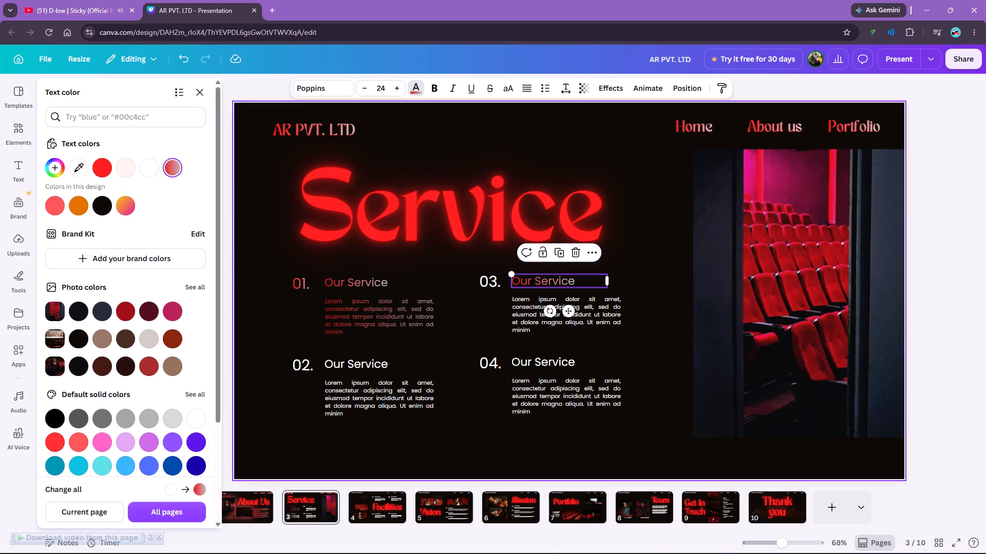
{"action": "left_click", "coordinate": [491, 282]}
{"action": "left_click", "coordinate": [177, 169]}
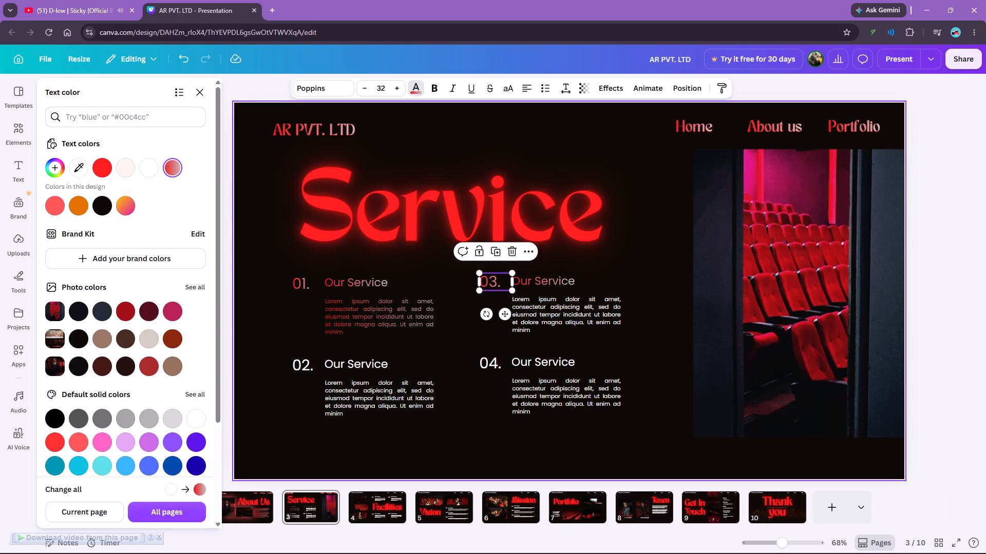
{"action": "left_click", "coordinate": [545, 313]}
{"action": "left_click", "coordinate": [167, 168]}
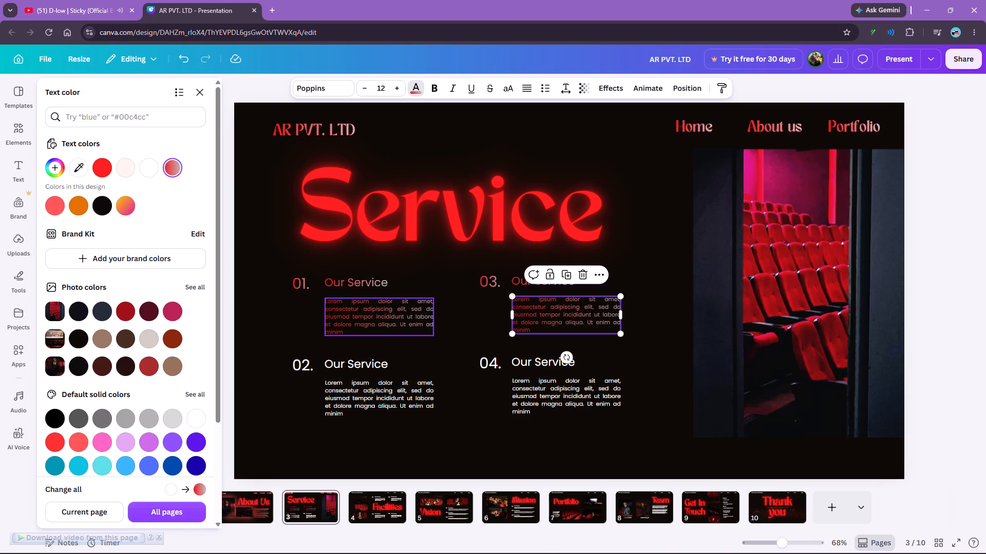
{"action": "left_click", "coordinate": [469, 405]}
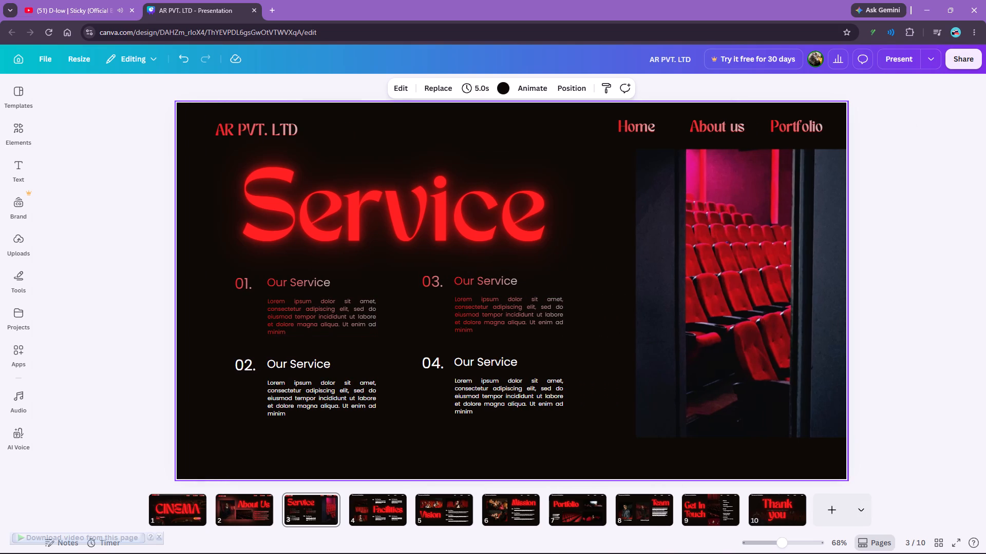
Replace the "Our Service" heading of item 01 with "MAINTAINENCE".
{"action": "double_click", "coordinate": [305, 283]}
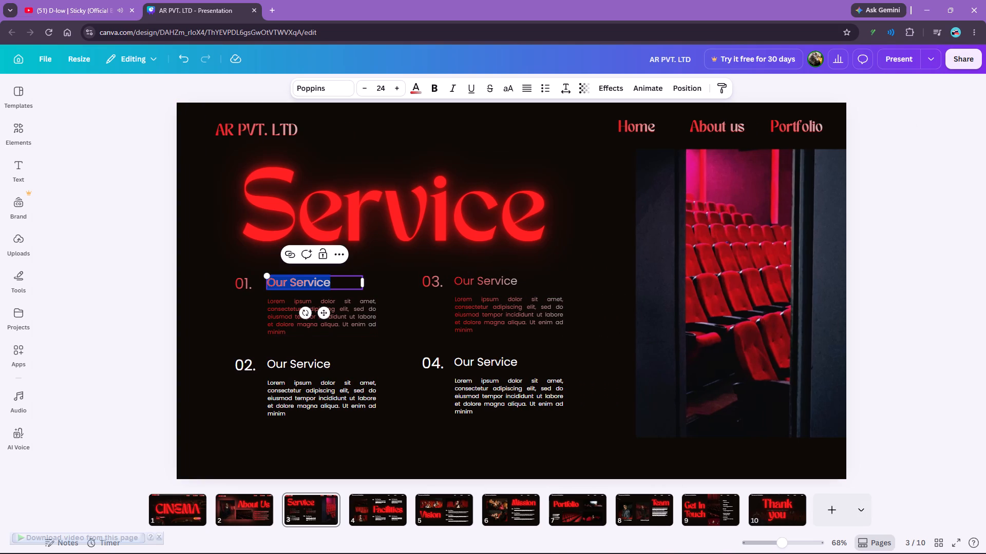
{"action": "type", "text": "MAINTAIE"}
{"action": "key", "text": "shift+BackSpace"}
{"action": "type", "text": "EN"}
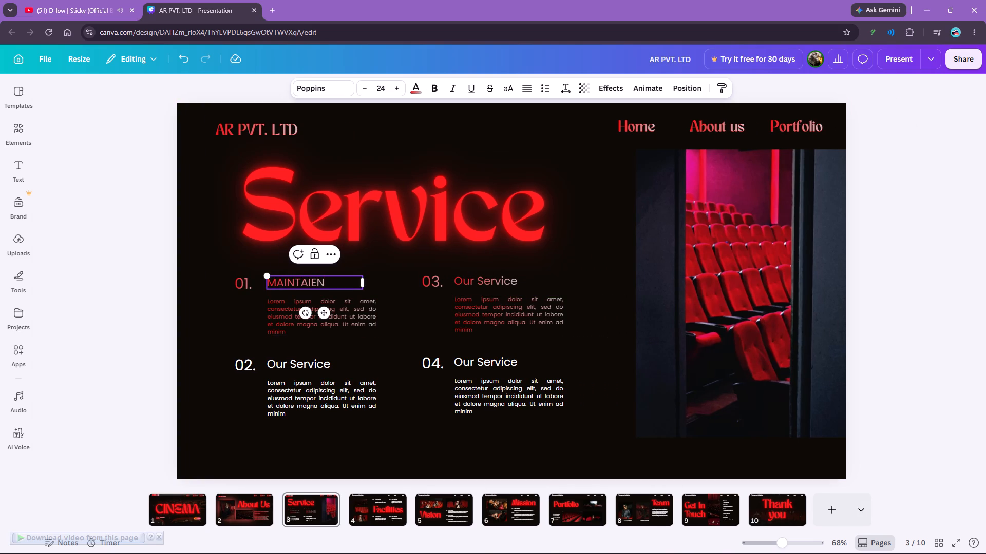
{"action": "type", "text": "ence"}
{"action": "key", "text": "BackSpace"}
{"action": "key", "text": "BackSpace"}
{"action": "key", "text": "BackSpace"}
{"action": "key", "text": "BackSpace"}
{"action": "type", "text": "ENCE"}
{"action": "key", "text": "BackSpace"}
{"action": "key", "text": "BackSpace"}
{"action": "key", "text": "BackSpace"}
{"action": "key", "text": "BackSpace"}
{"action": "key", "text": "BackSpace"}
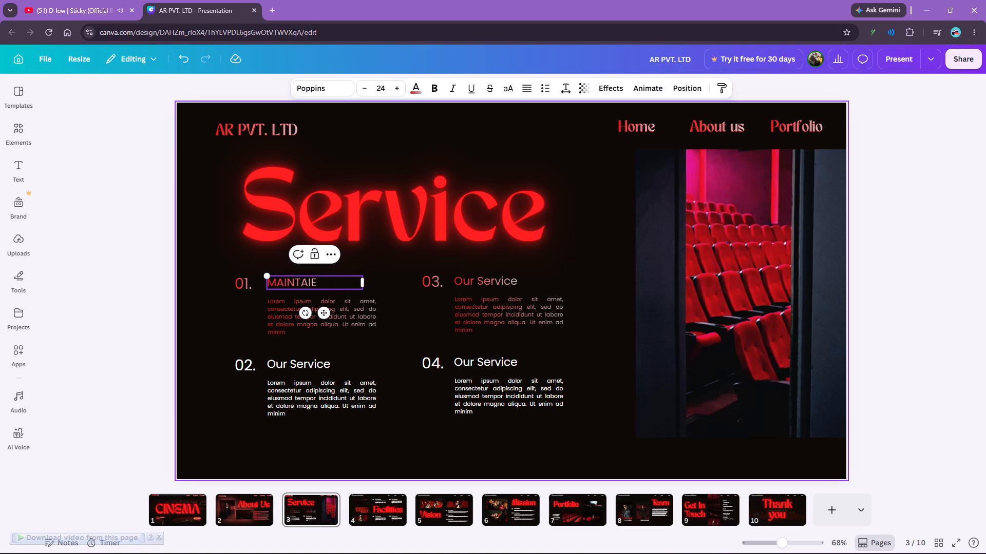
{"action": "key", "text": "BackSpace"}
{"action": "type", "text": "NENCE"}
Replace the "Our Service" heading of item 03 with "PRIVACY".
{"action": "double_click", "coordinate": [473, 283]}
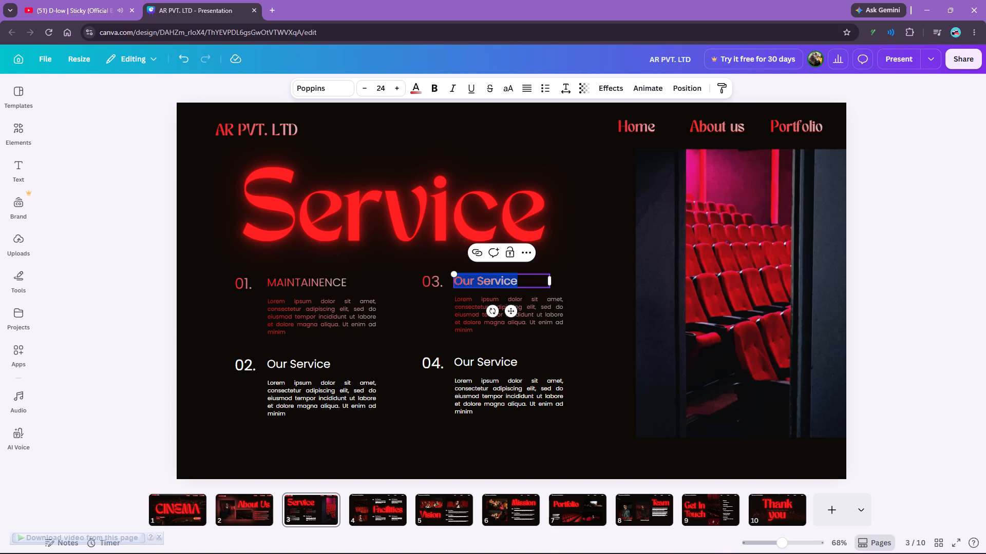
{"action": "type", "text": "PRIA"}
{"action": "key", "text": "shift+BackSpace"}
{"action": "type", "text": "VACY"}
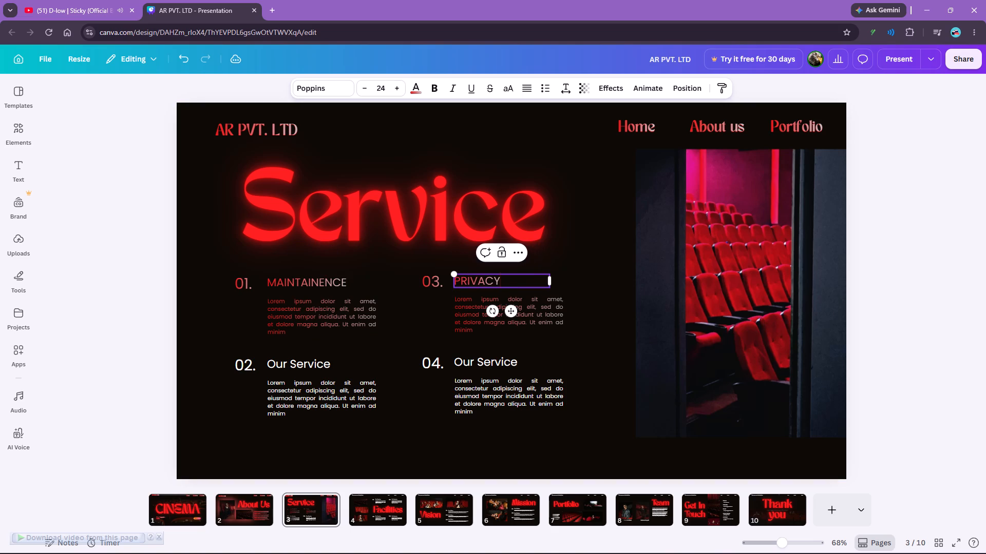
Replace the "Our Service" heading of item 02 with "GUEST BOOKING".
{"action": "double_click", "coordinate": [301, 366]}
{"action": "left_click", "coordinate": [301, 366]}
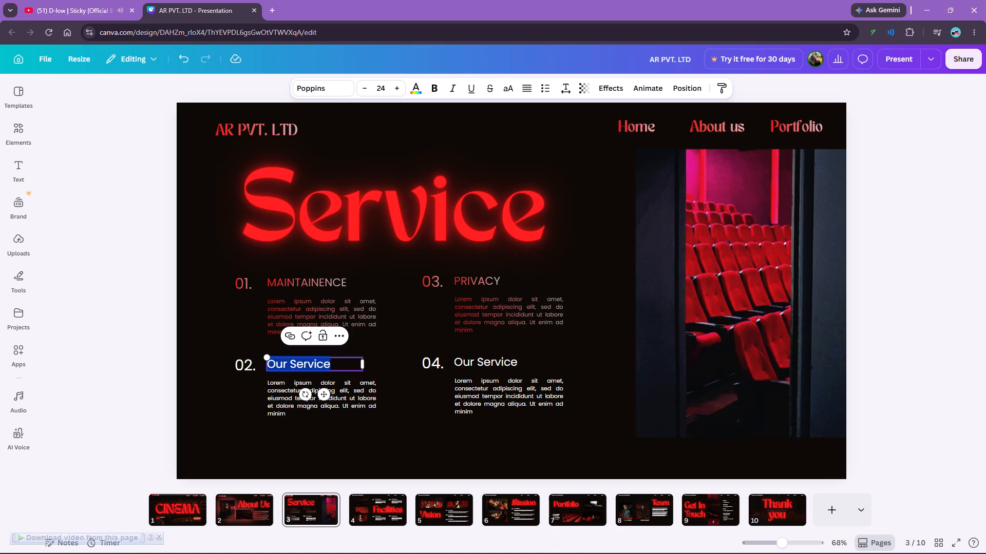
{"action": "type", "text": "GUEST"}
{"action": "key", "text": "space"}
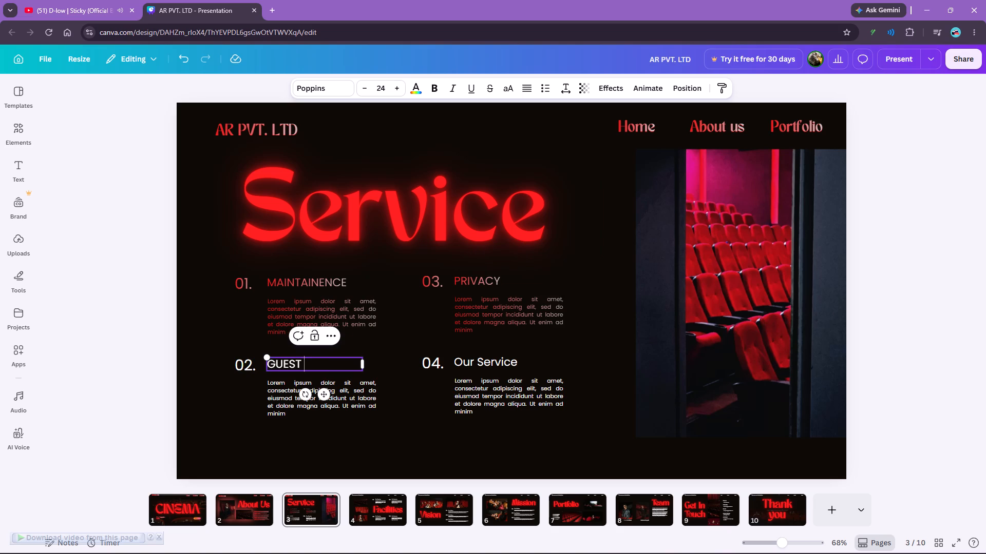
{"action": "type", "text": "BOOKIUNG"}
{"action": "key", "text": "shift+BackSpace"}
{"action": "key", "text": "shift+BackSpace"}
{"action": "key", "text": "shift+BackSpace"}
{"action": "type", "text": "NG"}
Replace the "Our Service" heading of item 04 with "LATE SHIFT".
{"action": "double_click", "coordinate": [480, 354]}
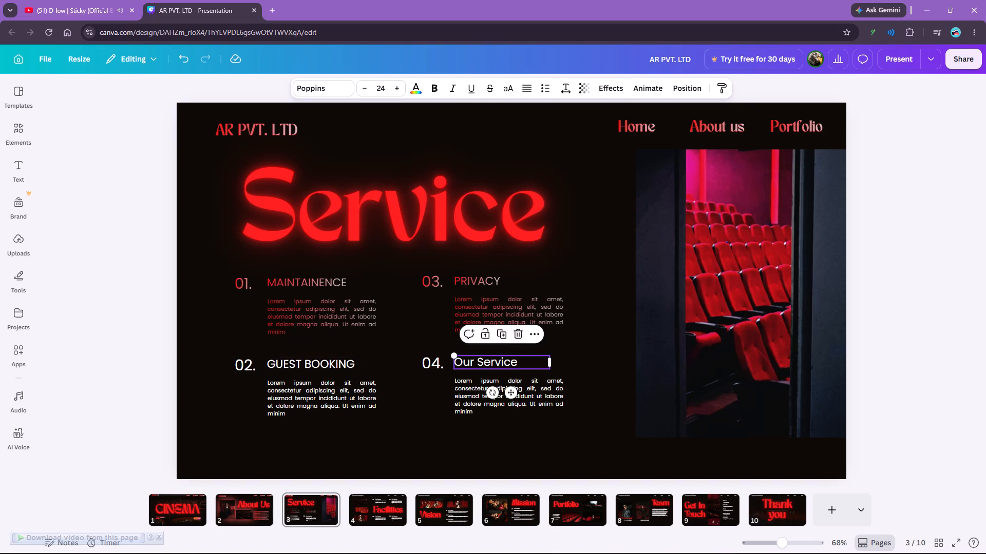
{"action": "type", "text": "LATE SHIFT"}
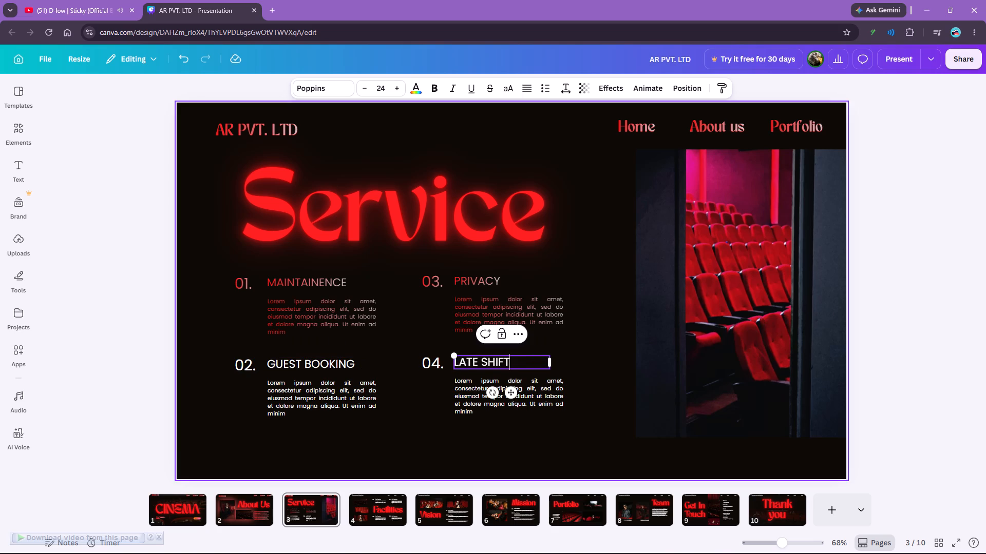
Apply the red-to-grey gradient text color to the "02." number and to the headings and paragraphs of "GUEST BOOKING" and "LATE SHIFT".
{"action": "left_click", "coordinate": [241, 367]}
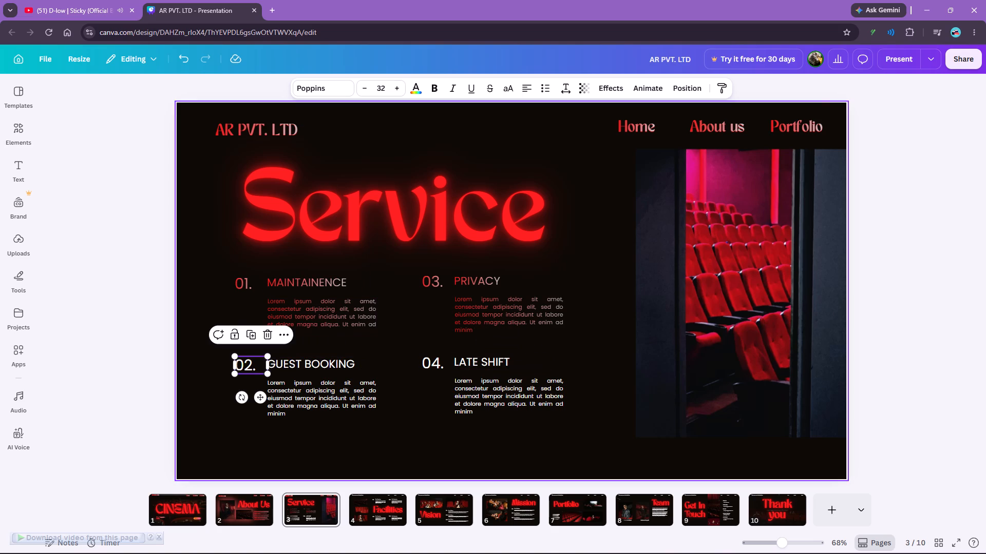
{"action": "left_click", "coordinate": [416, 90]}
{"action": "left_click", "coordinate": [169, 162]}
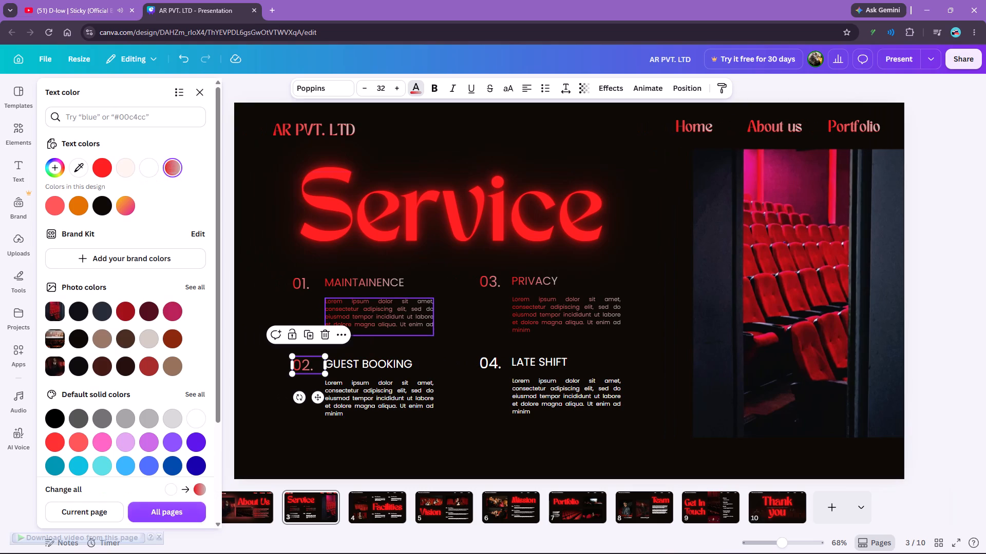
{"action": "left_click", "coordinate": [385, 370]}
{"action": "left_click", "coordinate": [170, 166]}
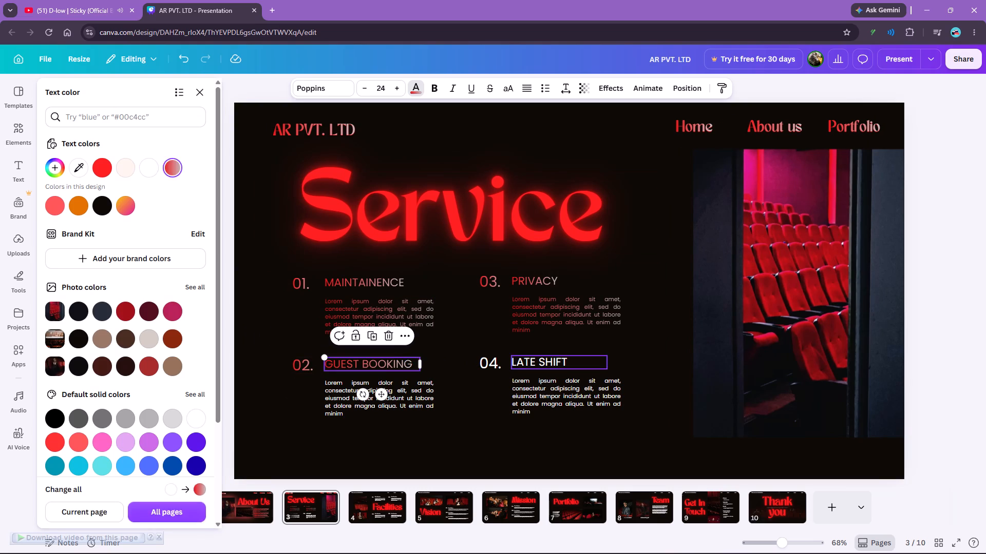
{"action": "left_click", "coordinate": [563, 356]}
{"action": "left_click", "coordinate": [169, 165]}
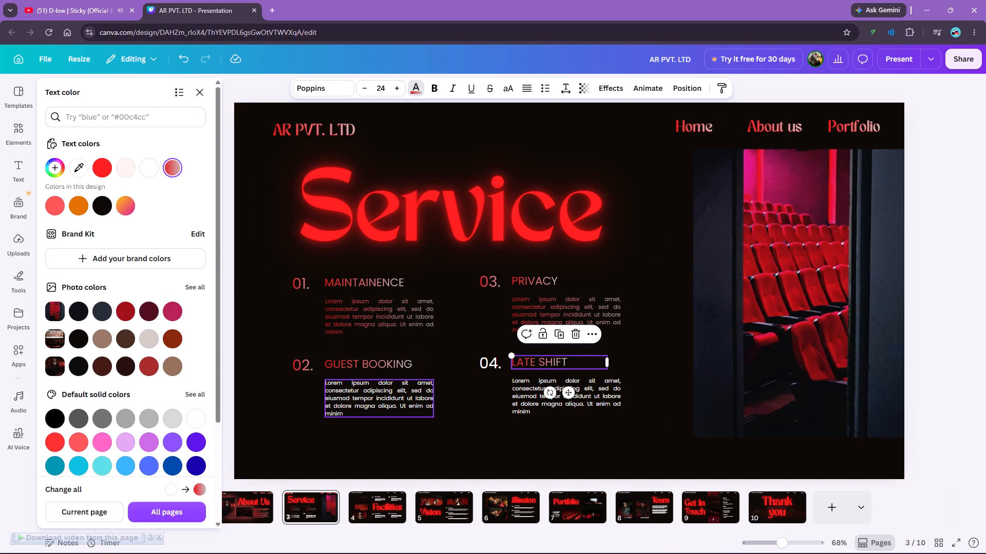
{"action": "left_click", "coordinate": [397, 386]}
{"action": "left_click", "coordinate": [172, 161]}
{"action": "left_click", "coordinate": [580, 384]}
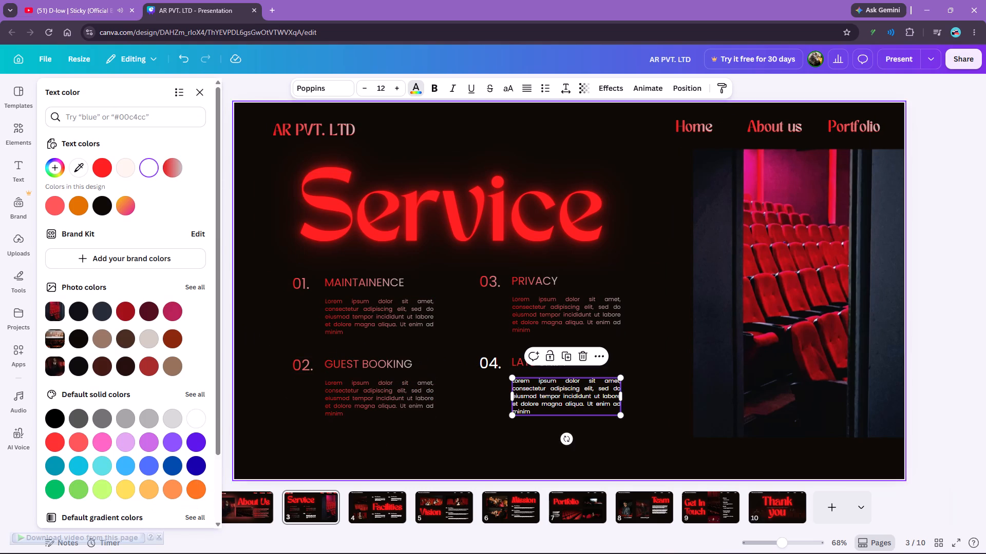
{"action": "left_click", "coordinate": [165, 167]}
{"action": "left_click", "coordinate": [198, 96]}
{"action": "left_click", "coordinate": [182, 167]}
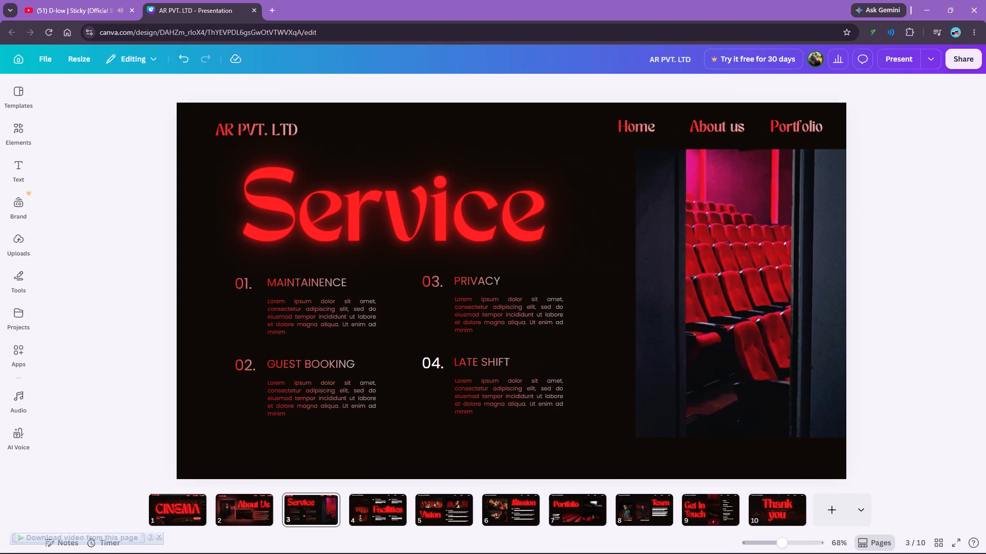
Replace the placeholder paragraph under "MAINTAINENCE" with "MAINTAINAINCE SHOULD BE DONE PROPEERLY".
{"action": "double_click", "coordinate": [339, 312]}
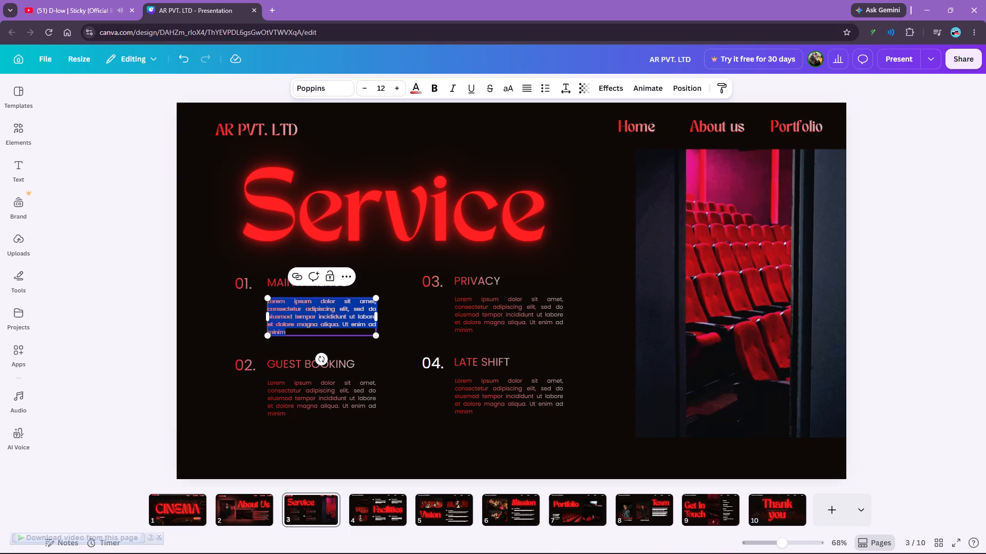
{"action": "type", "text": "MAINTAINAINCE"}
{"action": "key", "text": "space"}
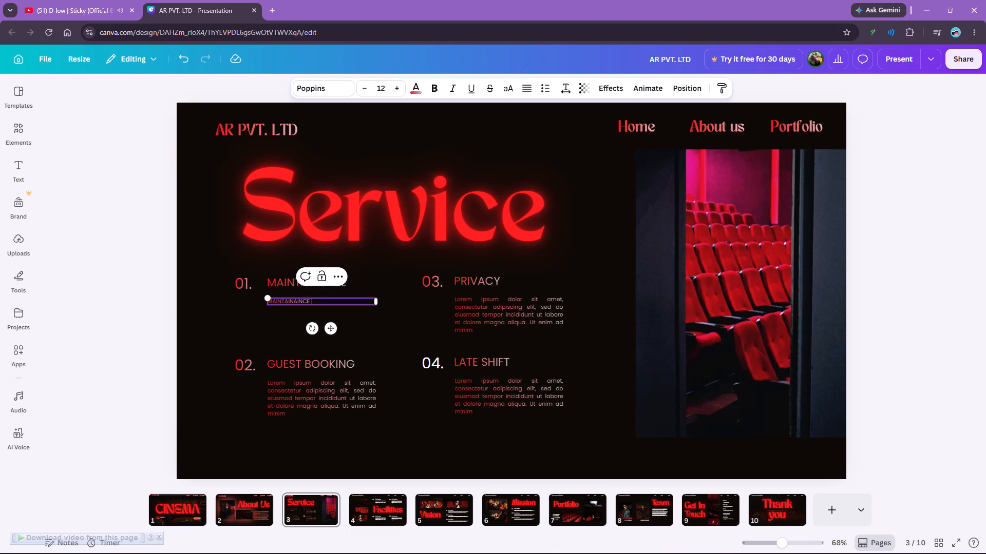
{"action": "type", "text": "SHOUL"}
{"action": "key", "text": "space"}
{"action": "key", "text": "shift+BackSpace"}
{"action": "type", "text": "D BE DONE PROPE"}
{"action": "type", "text": "ERLY"}
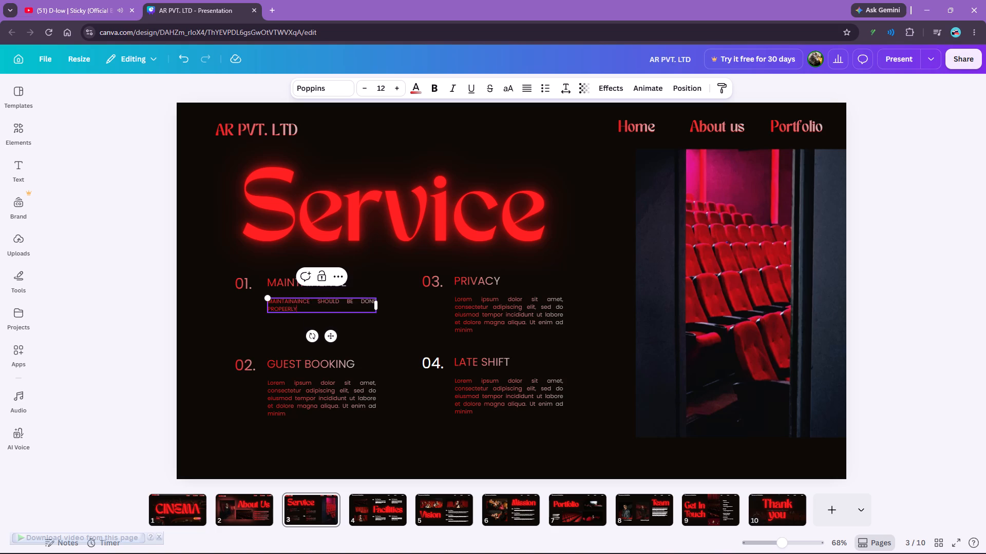
Replace the placeholder paragraph under "PRIVACY" with "PPRIACY IS PEOPERY RECOGNIZED".
{"action": "double_click", "coordinate": [487, 309]}
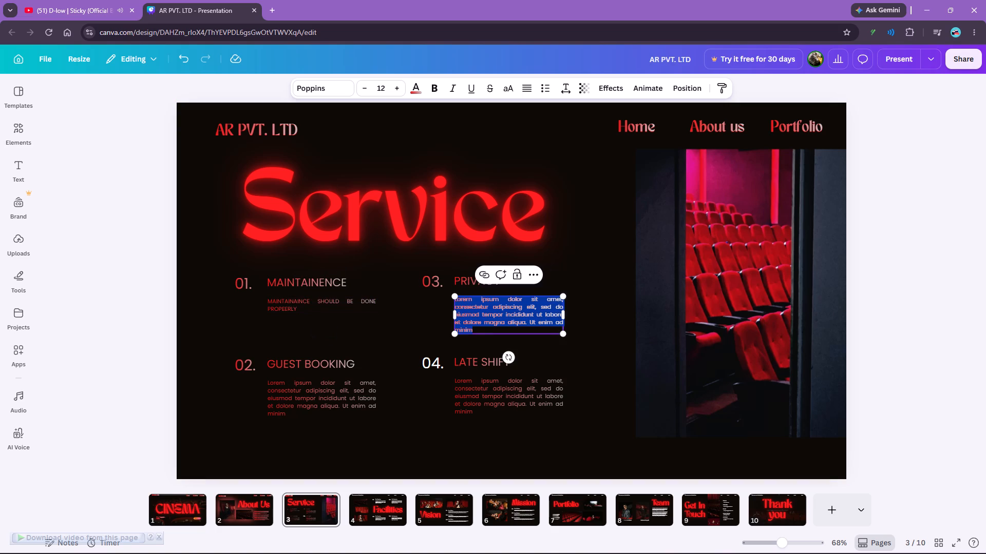
{"action": "type", "text": "PRI"}
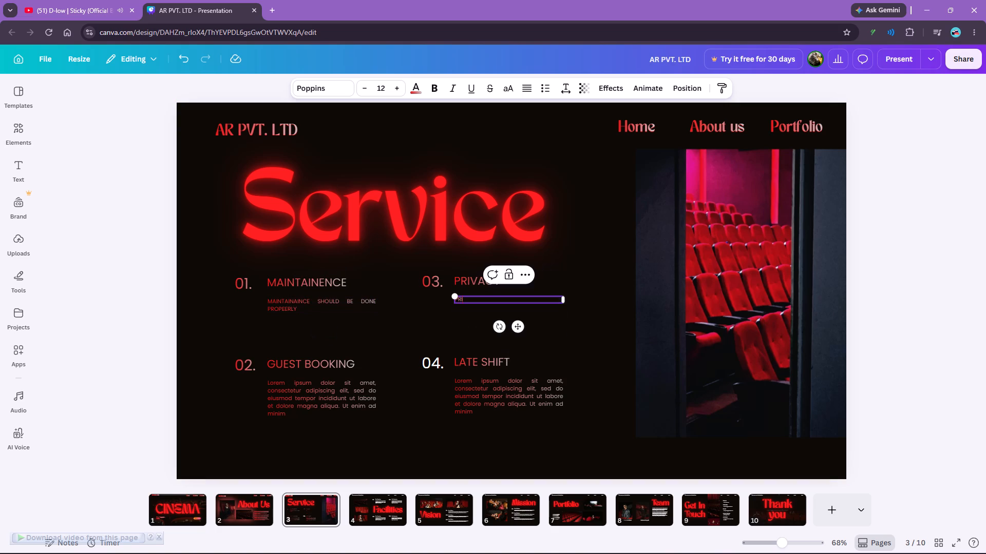
{"action": "key", "text": "shift+BackSpace"}
{"action": "key", "text": "shift+BackSpace"}
{"action": "key", "text": "shift+k"}
{"action": "key", "text": "shift+BackSpace"}
{"action": "type", "text": "PRIACY IS"}
{"action": "key", "text": "space"}
{"action": "type", "text": "PEOPERY RECOGNIZED"}
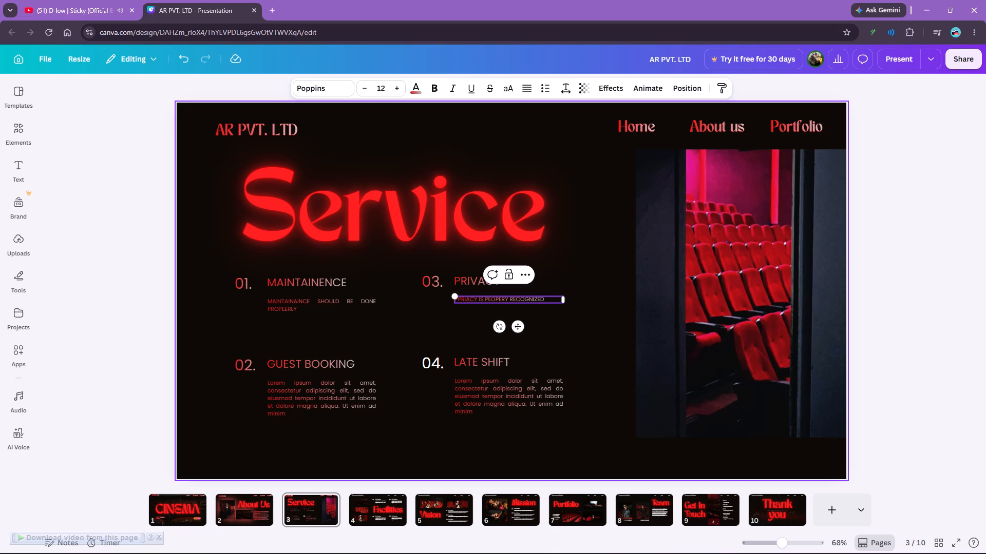
Replace the placeholder paragraph under "GUEST BOOKING" with "ONLINE BOOKING FOR EARLY BIRDS".
{"action": "left_click", "coordinate": [327, 386]}
{"action": "left_click", "coordinate": [327, 386]}
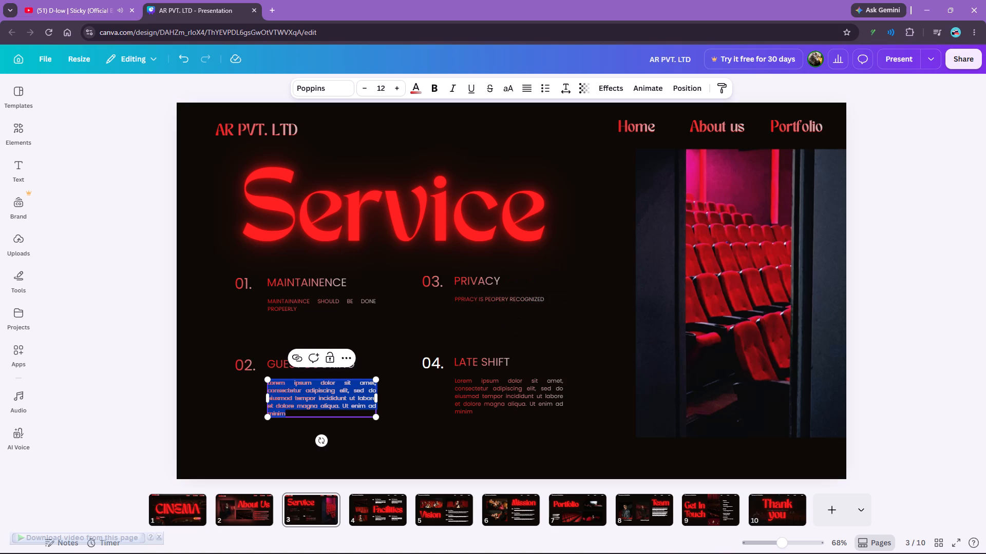
{"action": "type", "text": "ONLINE BOOKING"}
{"action": "key", "text": "space"}
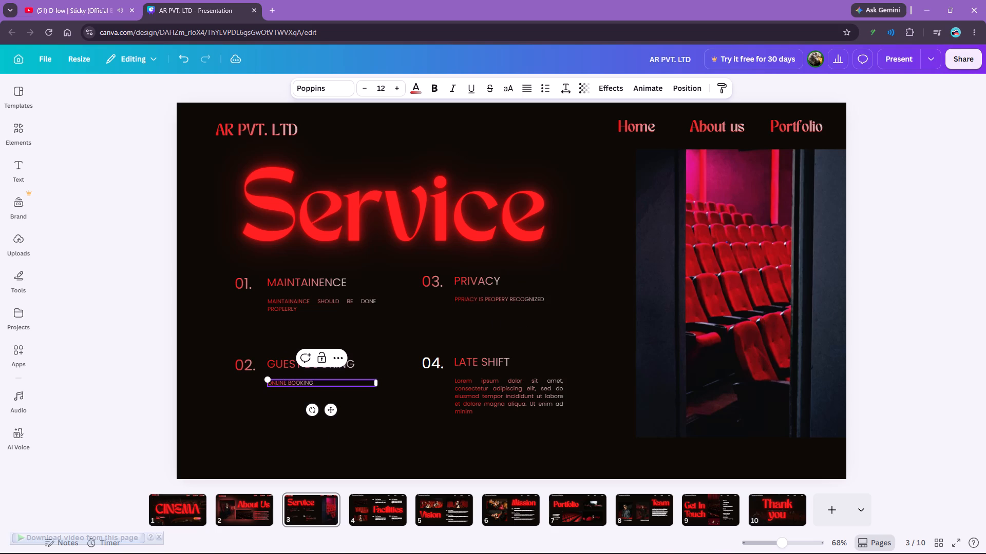
{"action": "type", "text": "FOR EARLY BIRDS"}
Replace the placeholder paragraph under "LATE SHIFT" with "LATE BOOKING FOR NIGHT SHOWS".
{"action": "double_click", "coordinate": [482, 393]}
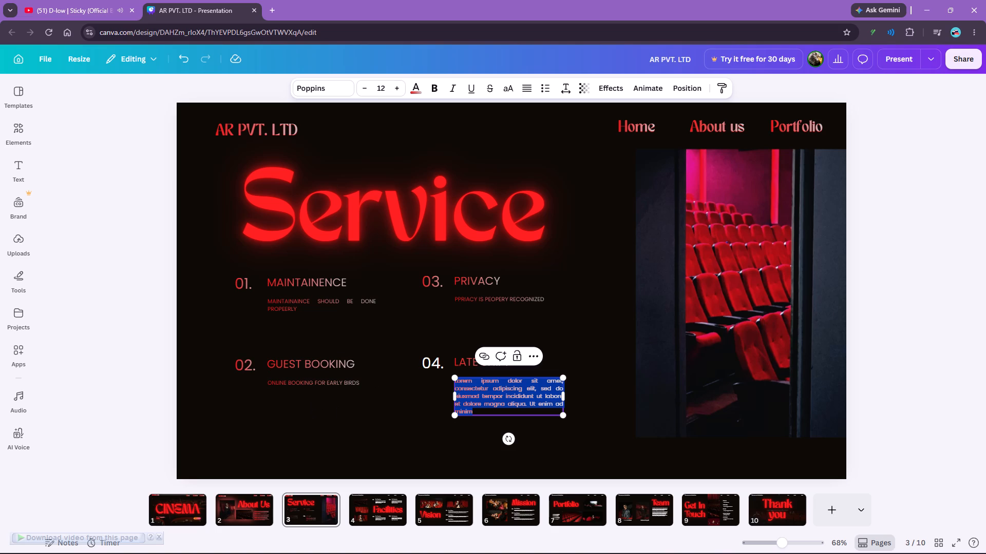
{"action": "type", "text": "LATE"}
{"action": "key", "text": "space"}
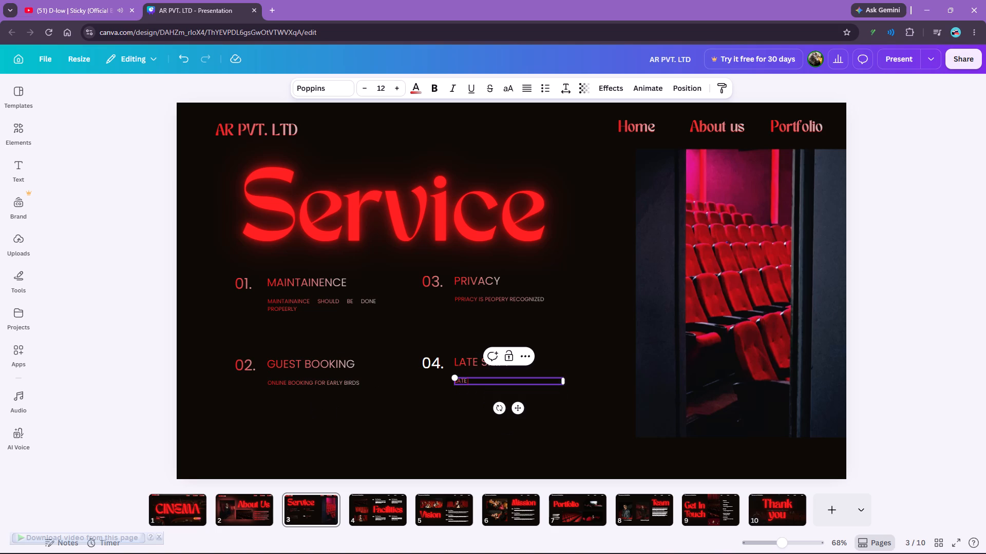
{"action": "type", "text": "BOOKING FOR MN"}
{"action": "key", "text": "shift+BackSpace"}
{"action": "type", "text": "IGHT SHOWS"}
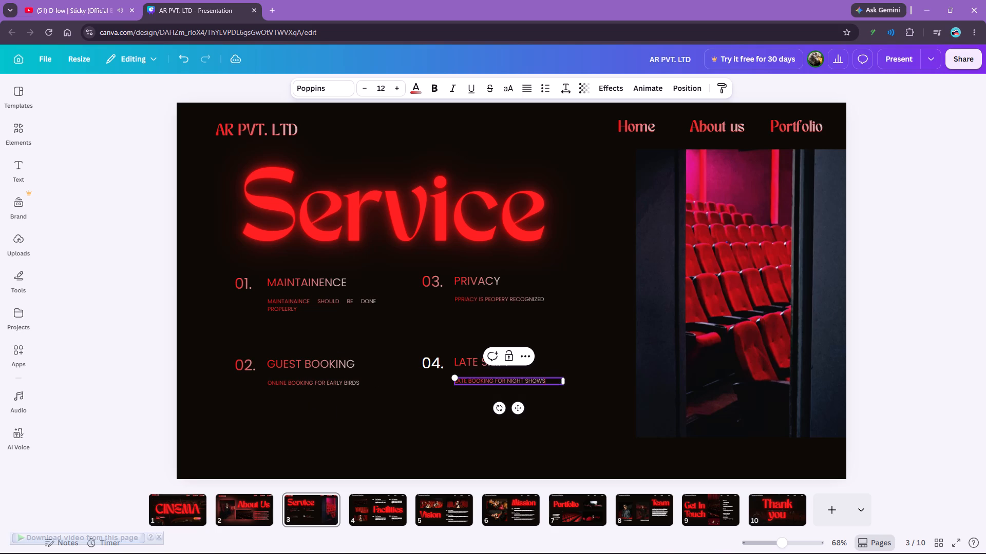
Apply the red-to-grey gradient text color to the "04." number.
{"action": "left_click", "coordinate": [429, 359]}
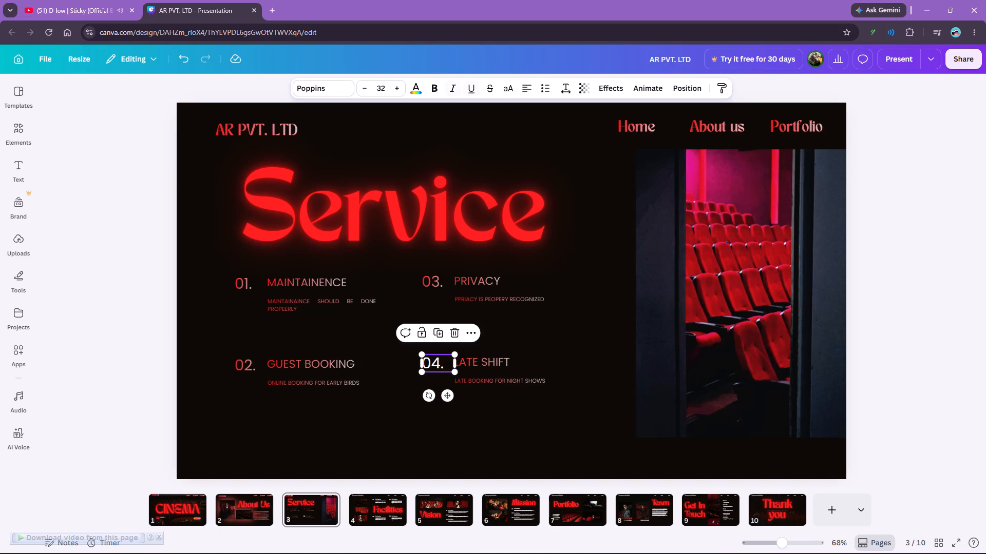
{"action": "left_click", "coordinate": [419, 86]}
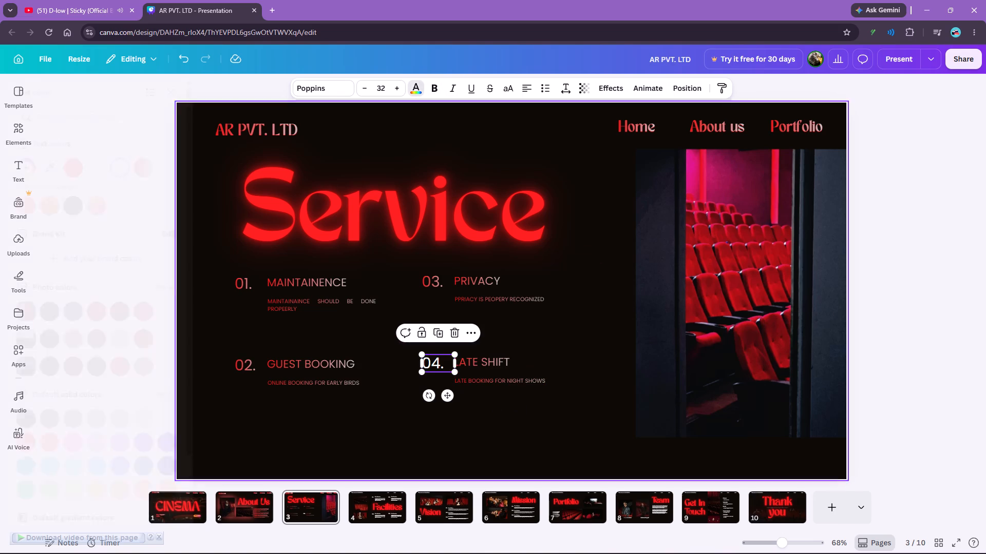
{"action": "left_click", "coordinate": [171, 173]}
Apply the TAN Meringue font to the "01." and "03." numbers and the "MAINTAINENCE" and "PRIVACY" headings.
{"action": "left_click", "coordinate": [302, 281]}
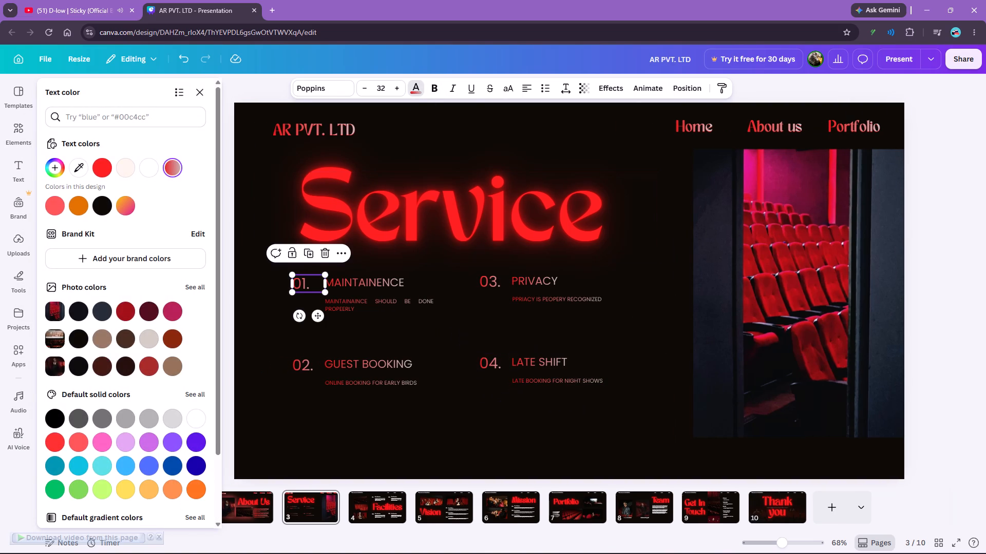
{"action": "left_click", "coordinate": [311, 90]}
{"action": "left_click", "coordinate": [101, 230]}
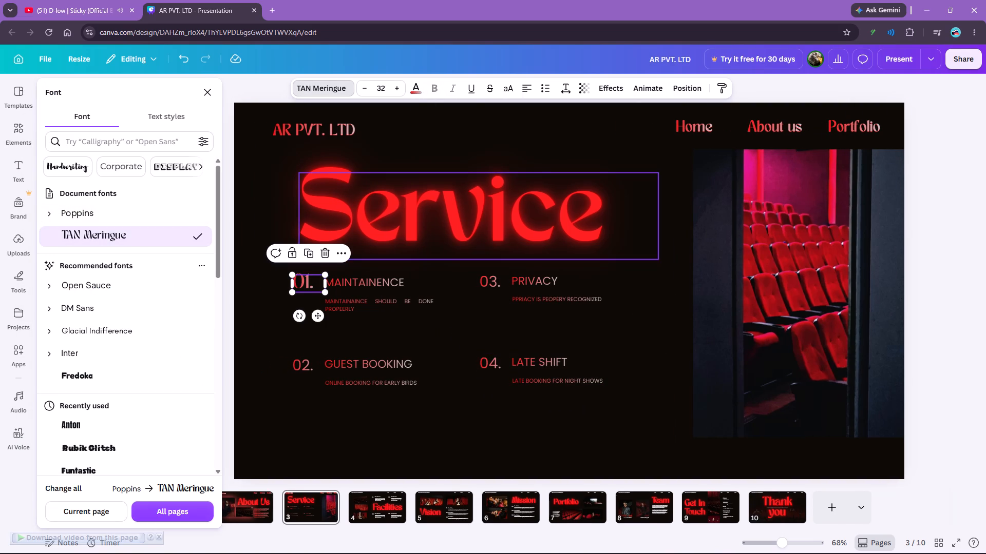
{"action": "left_click", "coordinate": [363, 280]}
{"action": "left_click", "coordinate": [88, 234]}
{"action": "left_click", "coordinate": [526, 279]}
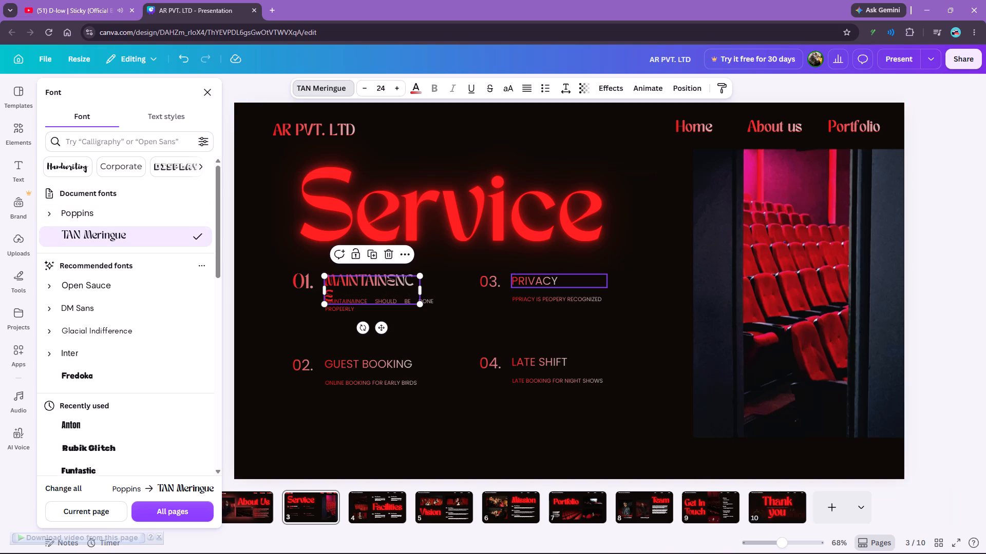
{"action": "left_click", "coordinate": [100, 229]}
{"action": "left_click", "coordinate": [477, 286]}
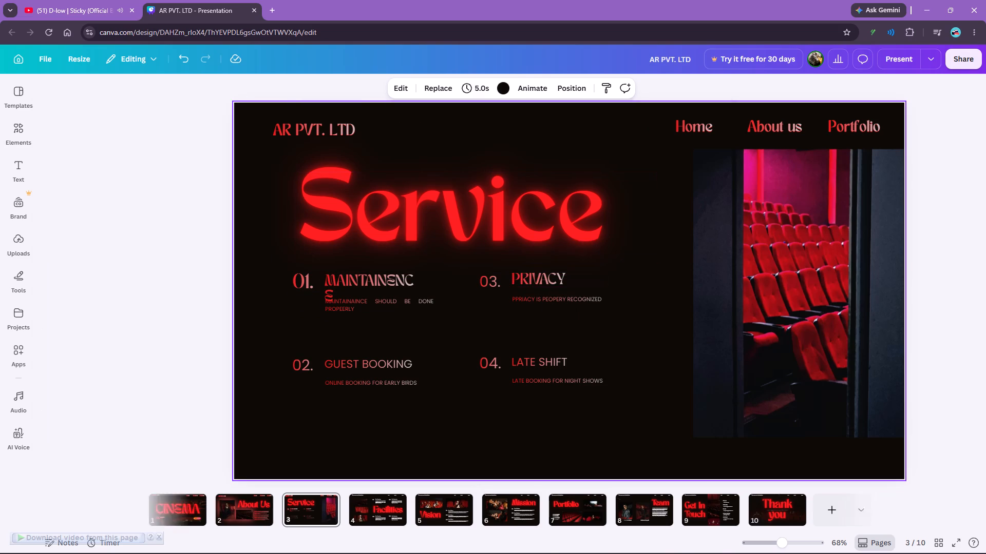
{"action": "left_click", "coordinate": [430, 272]}
{"action": "left_click", "coordinate": [334, 82]}
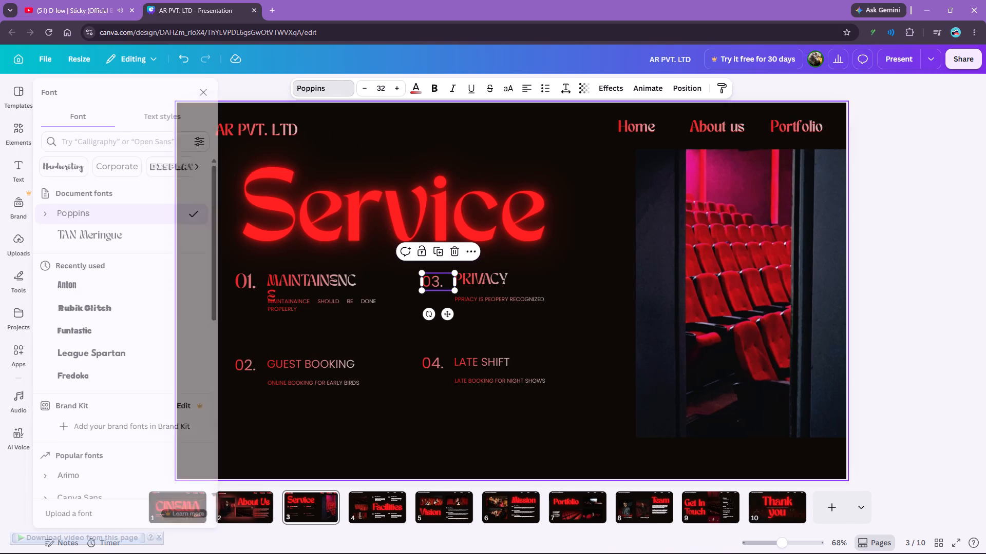
{"action": "left_click", "coordinate": [105, 235]}
Apply the TAN Meringue font to the "02." number, the "GUEST BOOKING" and "LATE SHIFT" headings, and the "LATE SHIFT" paragraph.
{"action": "left_click", "coordinate": [298, 365]}
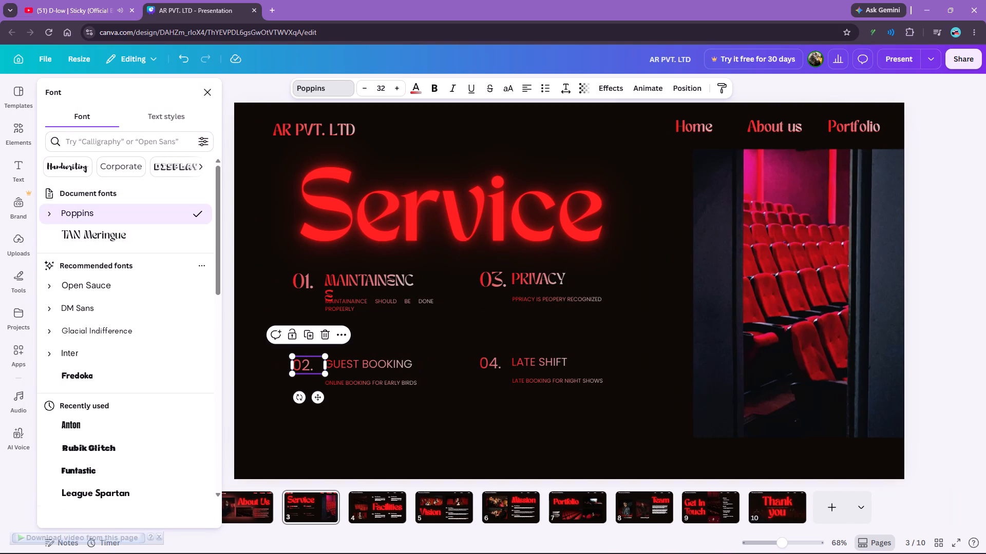
{"action": "left_click", "coordinate": [92, 230]}
{"action": "left_click", "coordinate": [356, 366]}
{"action": "left_click", "coordinate": [118, 237]}
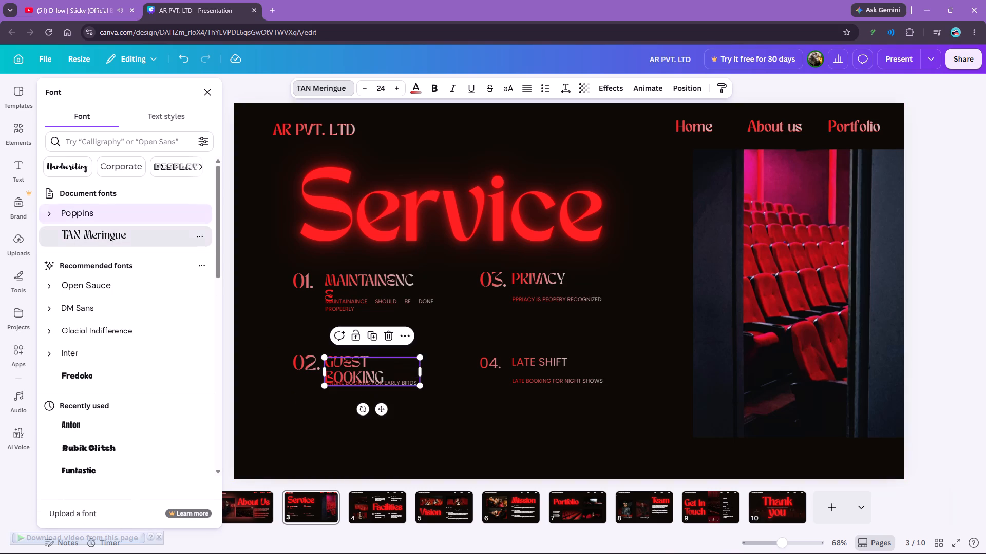
{"action": "left_click", "coordinate": [537, 358]}
{"action": "left_click", "coordinate": [114, 232]}
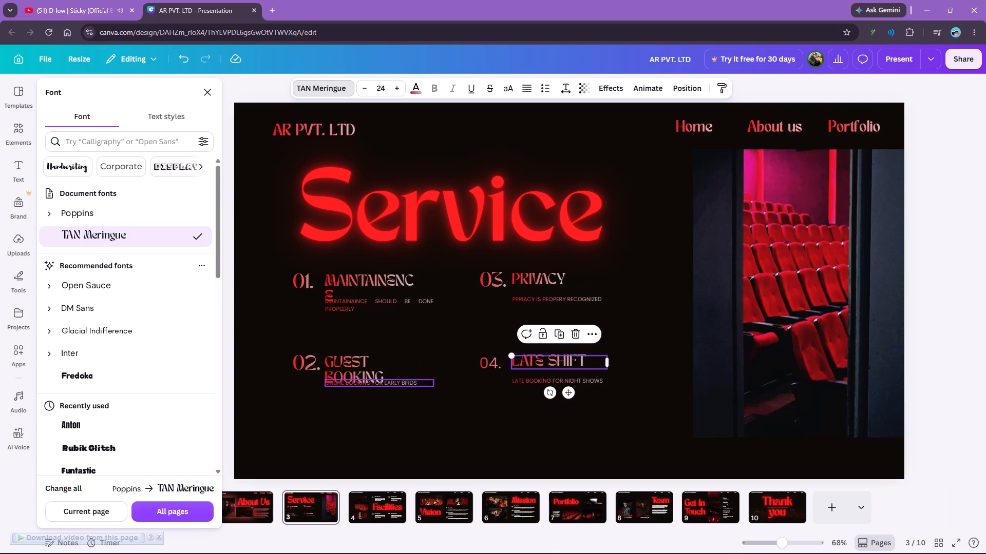
{"action": "left_click", "coordinate": [411, 383]}
{"action": "left_click", "coordinate": [105, 233]}
{"action": "left_click", "coordinate": [545, 383]}
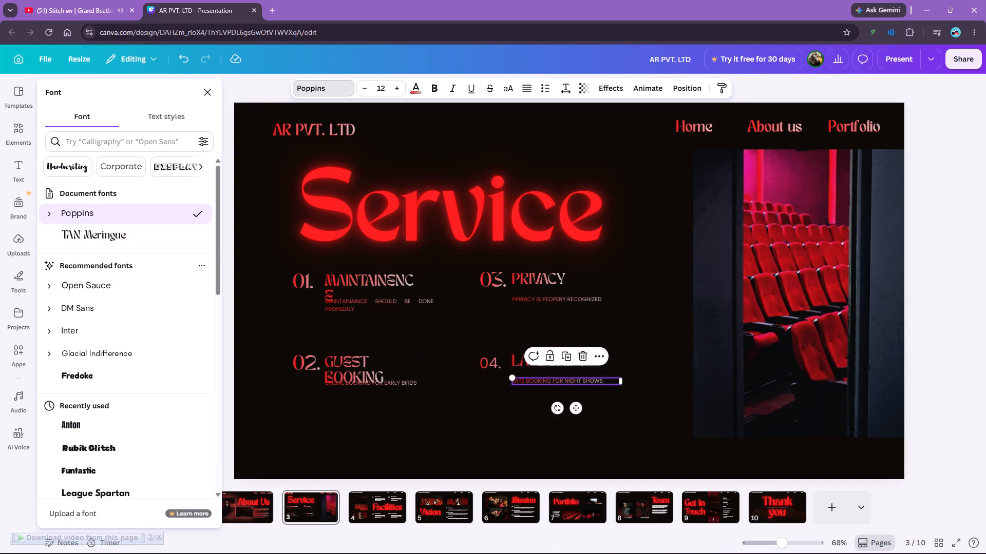
{"action": "left_click", "coordinate": [82, 235]}
Widen the "MAINTAINENCE" heading's text box so the word fits on one line, matching the width of its paragraph.
{"action": "left_click", "coordinate": [364, 280]}
{"action": "left_click_drag", "start_coordinate": [422, 289], "coordinate": [440, 290]}
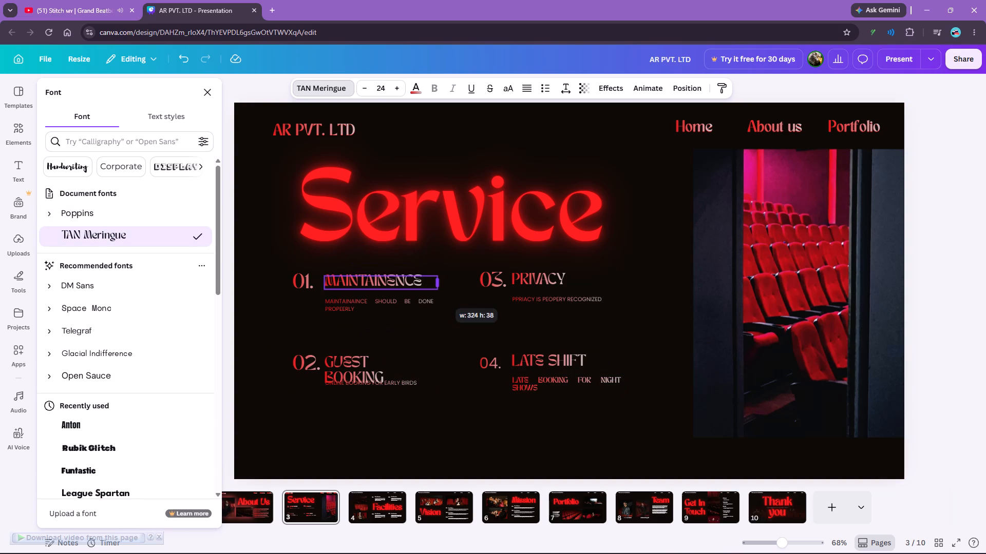
{"action": "left_click_drag", "start_coordinate": [440, 290], "coordinate": [437, 290]}
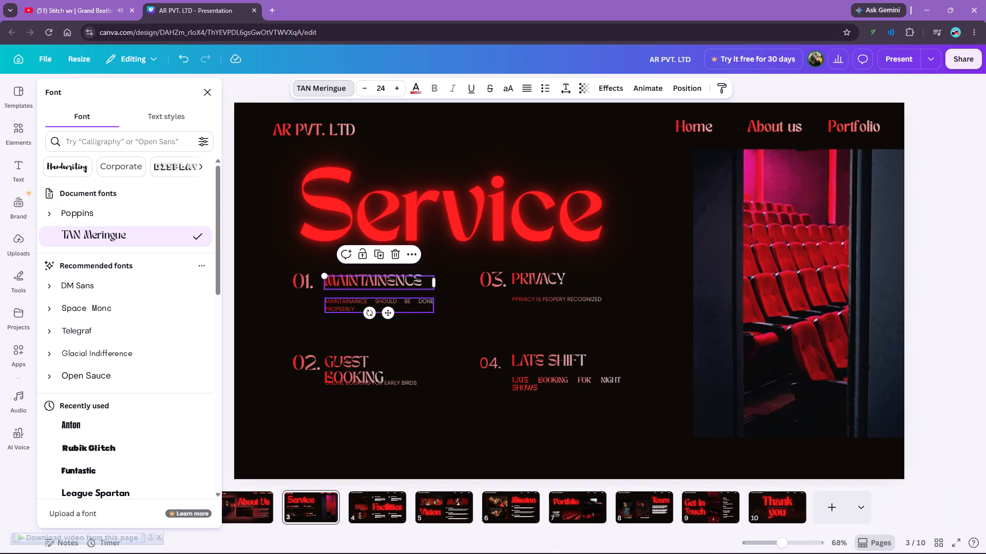
Apply the TAN Meringue font to the paragraphs under "MAINTAINENCE" and "PRIVACY".
{"action": "left_click", "coordinate": [382, 299]}
{"action": "left_click", "coordinate": [103, 235]}
{"action": "left_click", "coordinate": [551, 303]}
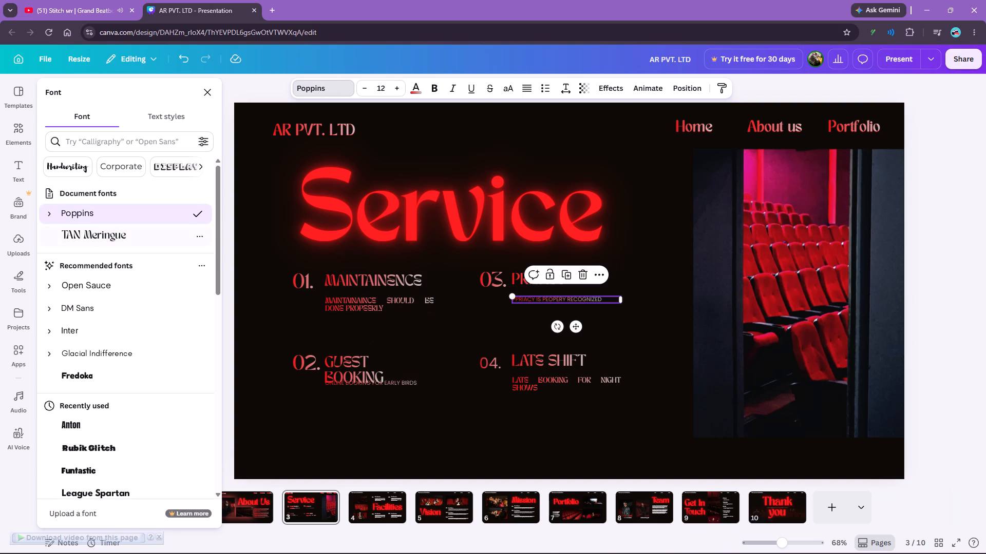
{"action": "left_click", "coordinate": [124, 238]}
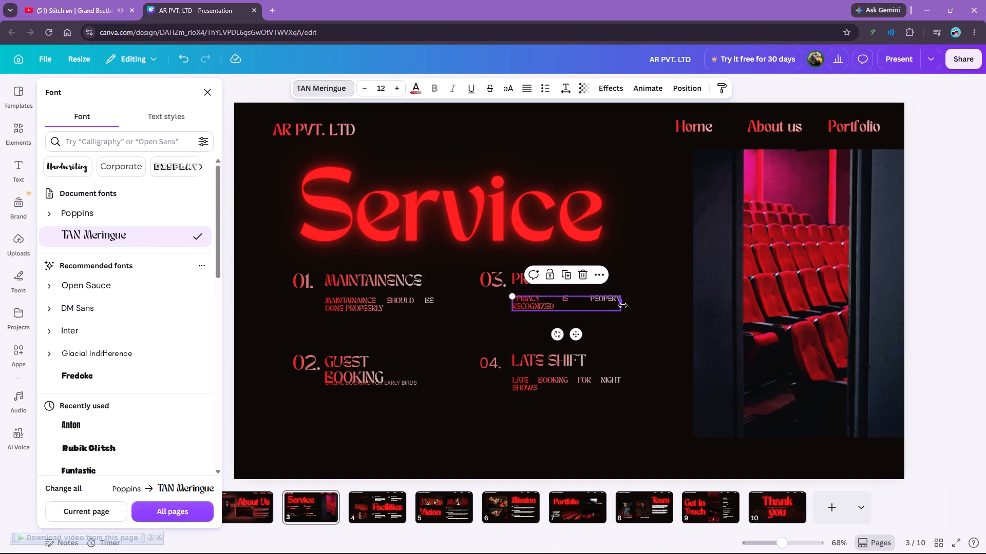
{"action": "left_click", "coordinate": [625, 313]}
{"action": "left_click", "coordinate": [644, 353]}
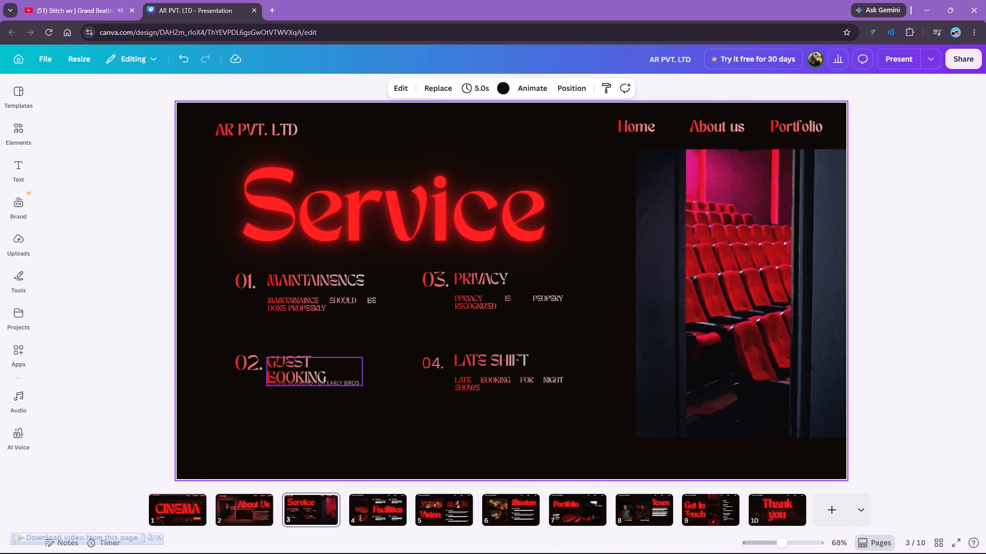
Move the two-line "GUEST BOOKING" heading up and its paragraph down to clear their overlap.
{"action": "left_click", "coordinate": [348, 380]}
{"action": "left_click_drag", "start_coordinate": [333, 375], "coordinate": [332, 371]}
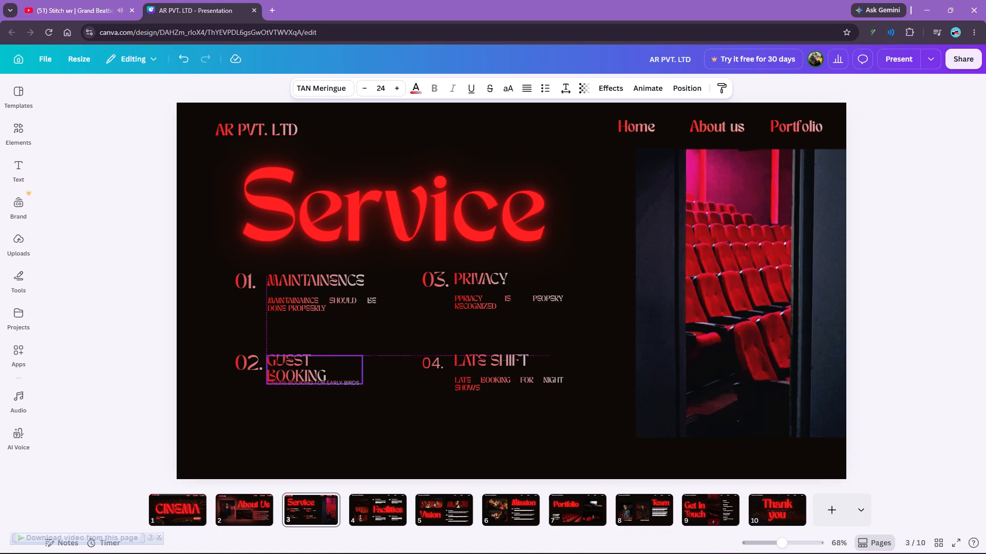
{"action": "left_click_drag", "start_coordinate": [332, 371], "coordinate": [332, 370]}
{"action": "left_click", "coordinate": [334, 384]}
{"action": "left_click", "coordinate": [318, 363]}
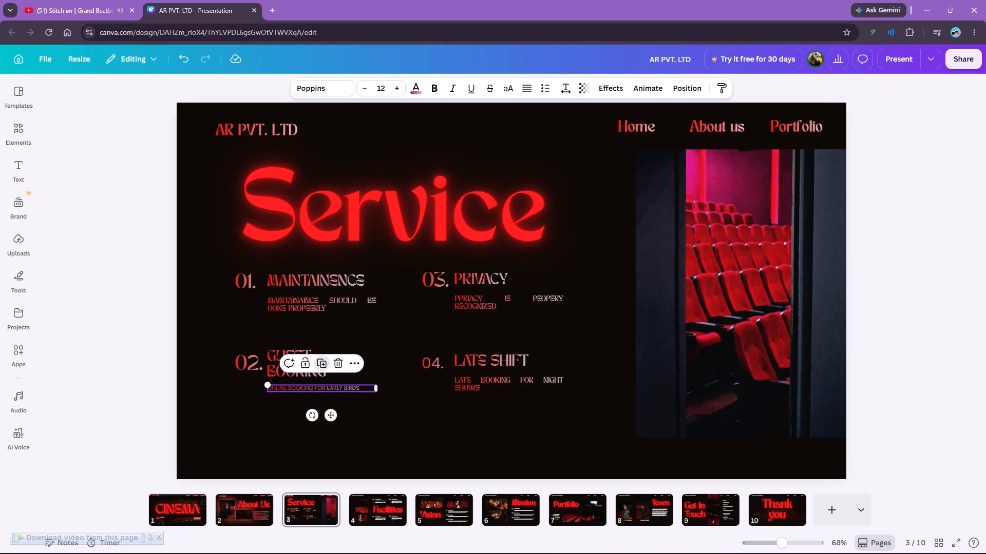
Widen the "GUEST BOOKING" heading's text box to about 327 so it fits on one line, and align it beside "02.".
{"action": "left_click", "coordinate": [272, 354]}
{"action": "left_click_drag", "start_coordinate": [362, 366], "coordinate": [367, 366]}
{"action": "left_click", "coordinate": [360, 365]}
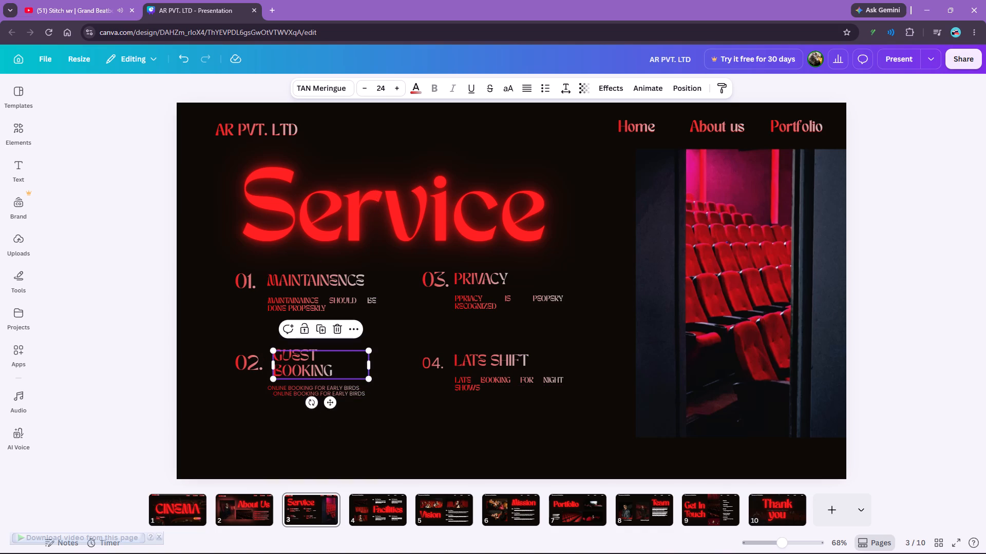
{"action": "left_click_drag", "start_coordinate": [364, 364], "coordinate": [380, 365]}
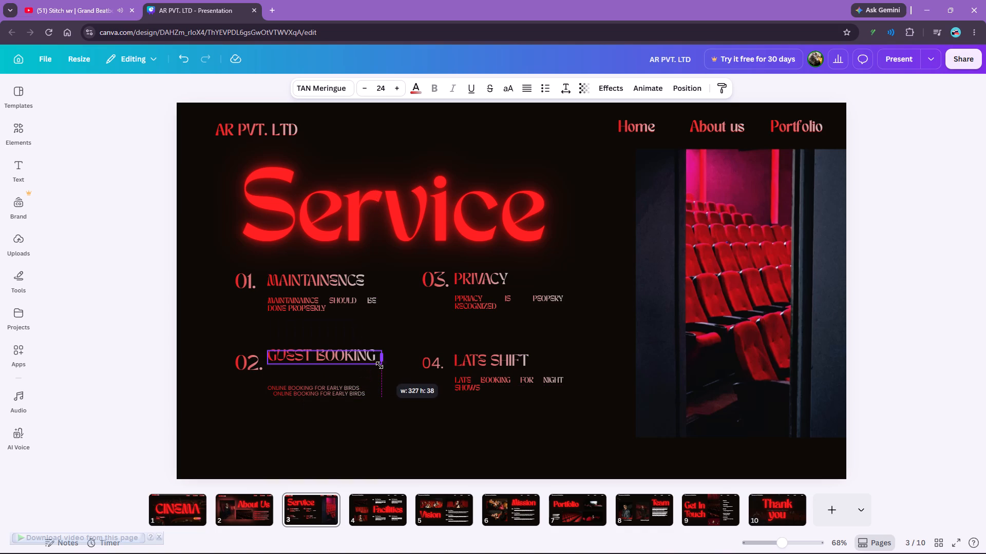
{"action": "left_click_drag", "start_coordinate": [312, 351], "coordinate": [312, 357]}
{"action": "left_click", "coordinate": [336, 411]}
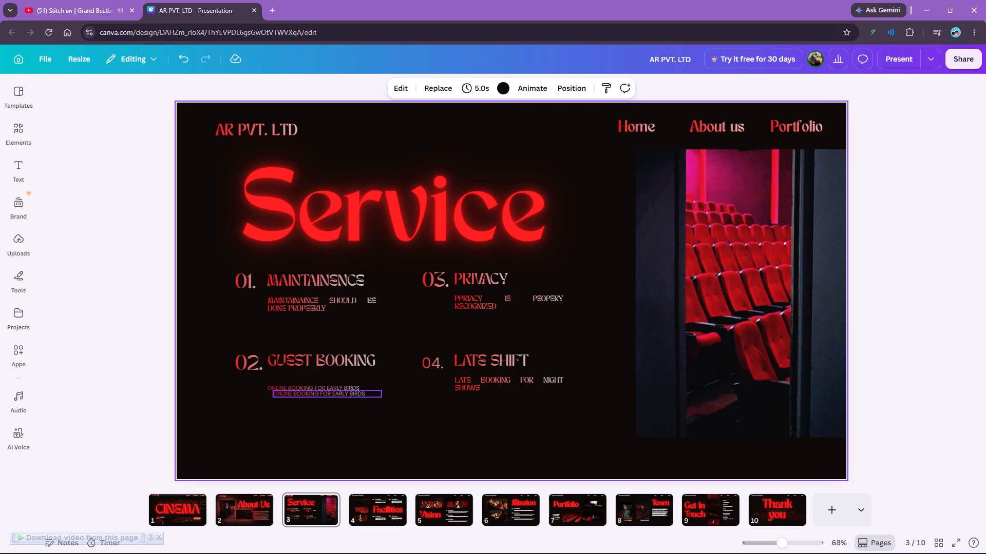
Delete the duplicate "ONLINE BOOKING FOR EARLY BIRDS" paragraph and move the original up beneath the "GUEST BOOKING" heading.
{"action": "left_click", "coordinate": [314, 394]}
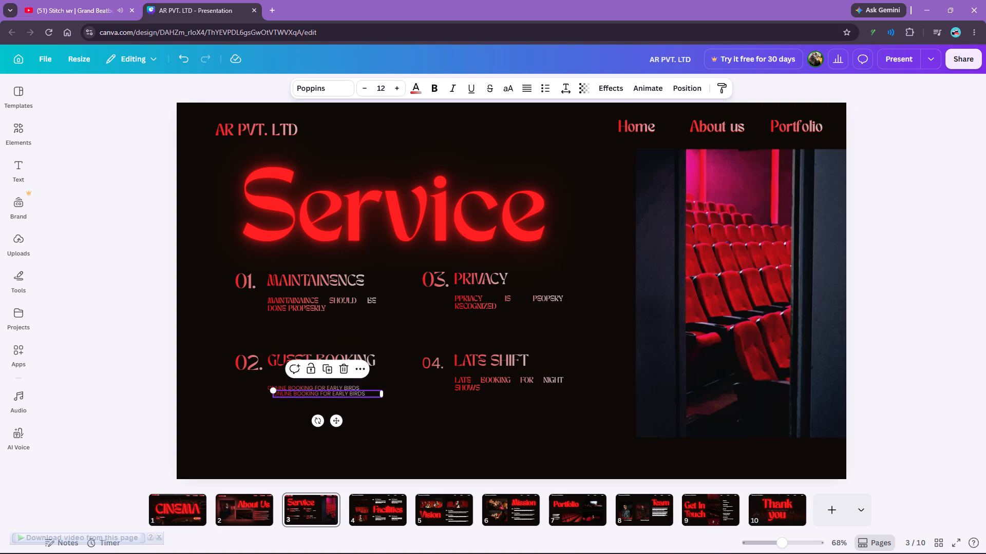
{"action": "left_click", "coordinate": [342, 370]}
{"action": "left_click_drag", "start_coordinate": [327, 386], "coordinate": [327, 380]}
{"action": "left_click", "coordinate": [347, 408]}
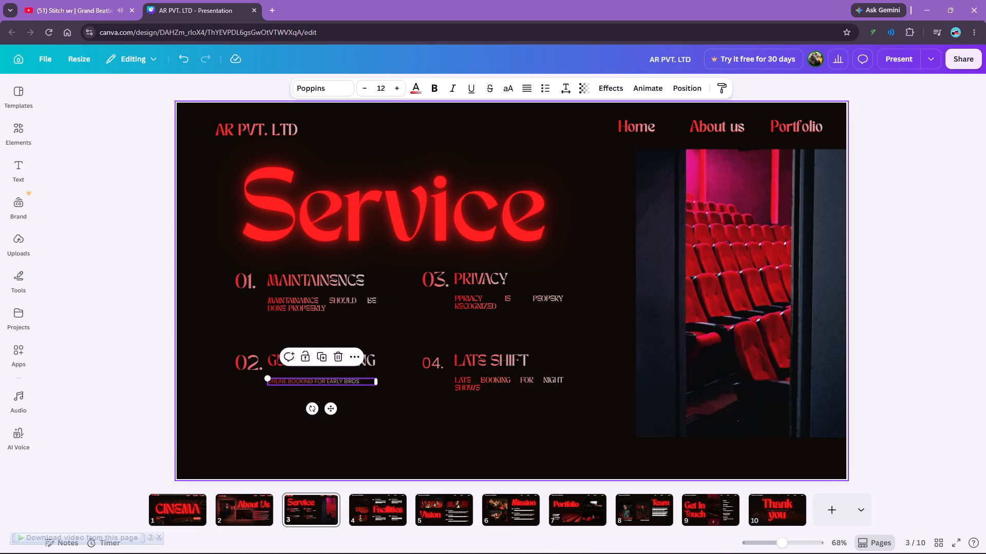
Apply the TAN Meringue font to the number "04." beside "LATE SHIFT".
{"action": "left_click", "coordinate": [481, 377]}
{"action": "left_click", "coordinate": [482, 382]}
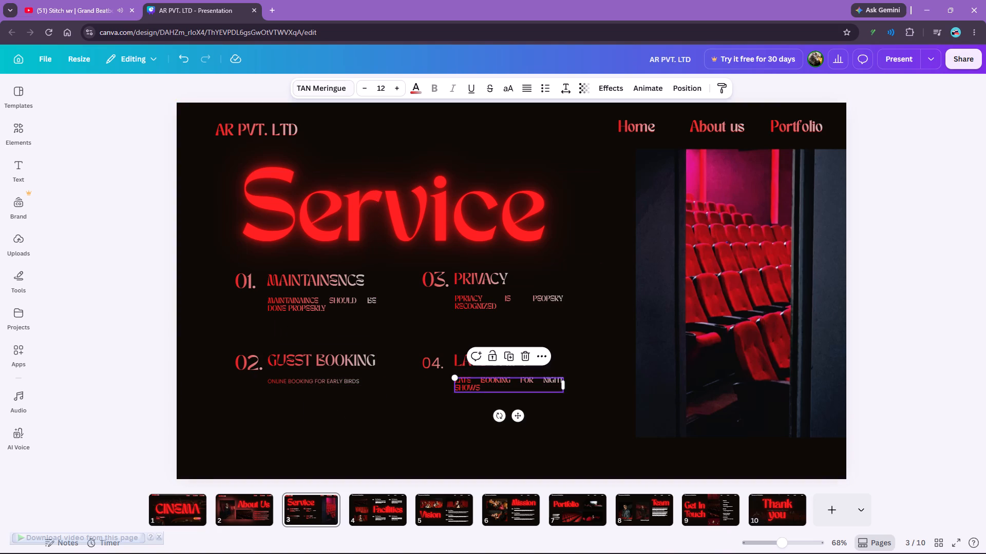
{"action": "left_click", "coordinate": [576, 415]}
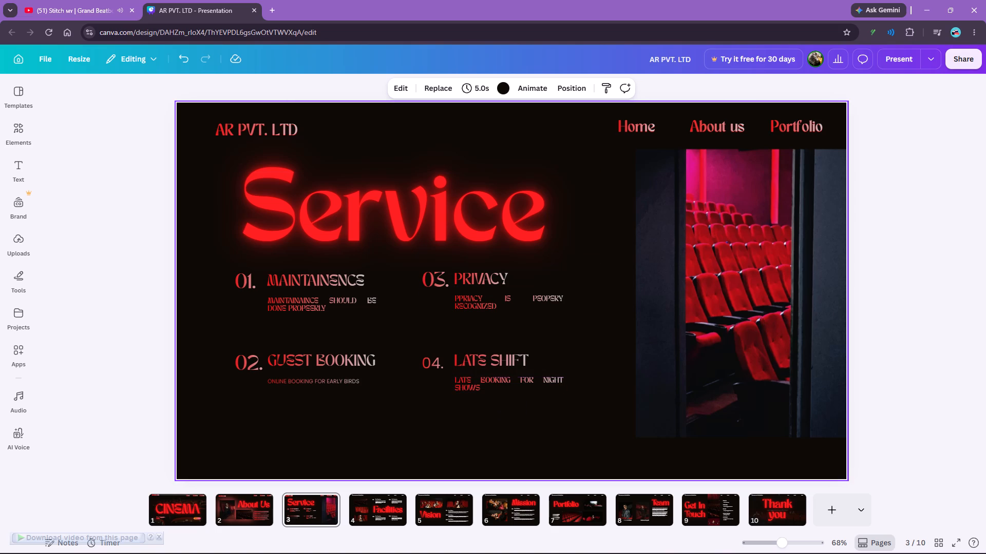
{"action": "left_click", "coordinate": [424, 361]}
{"action": "left_click", "coordinate": [322, 81]}
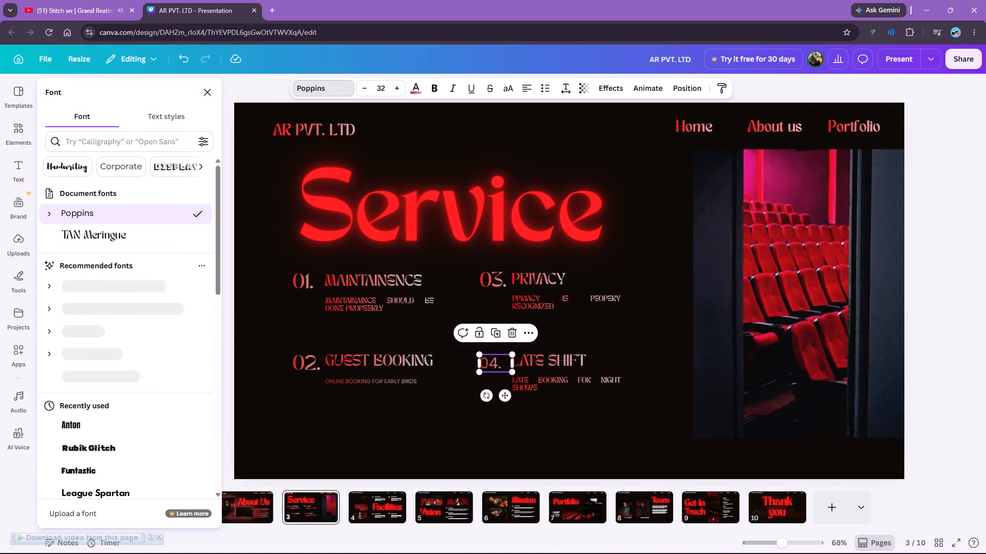
{"action": "left_click", "coordinate": [122, 230]}
{"action": "left_click", "coordinate": [210, 92]}
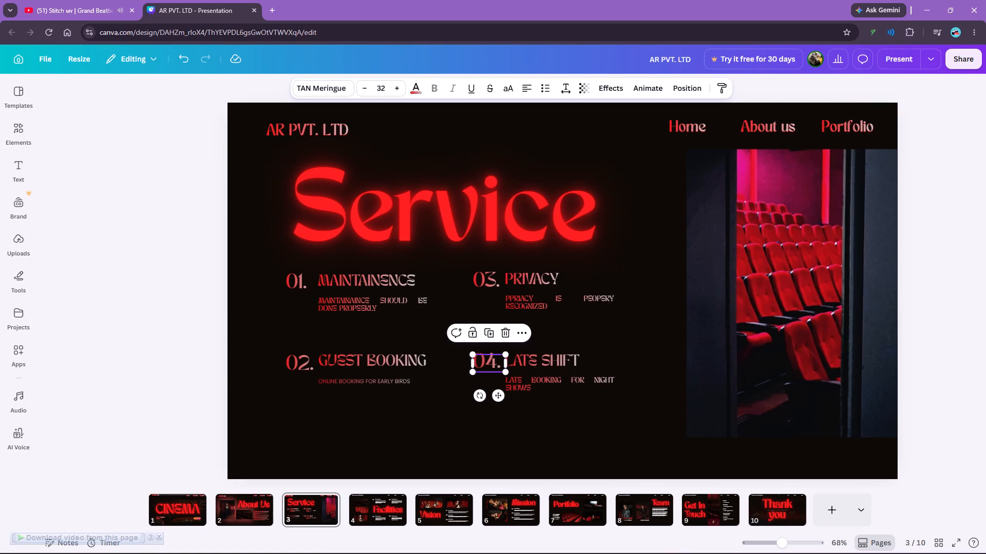
{"action": "left_click", "coordinate": [129, 206]}
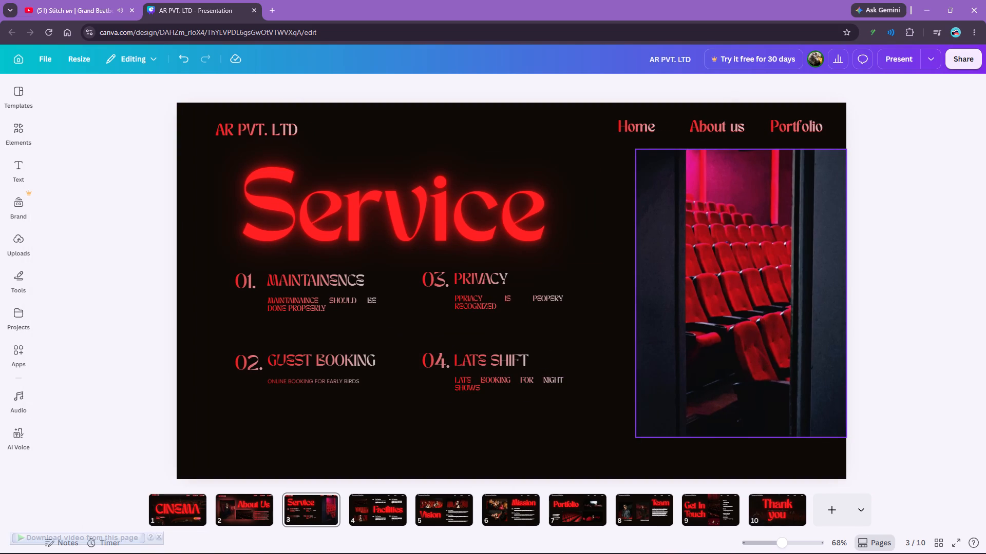
Add a Drop shadow to the cinema seats photo with direction 0 and the light coral-red design colour.
{"action": "left_click", "coordinate": [719, 240]}
{"action": "left_click", "coordinate": [594, 89]}
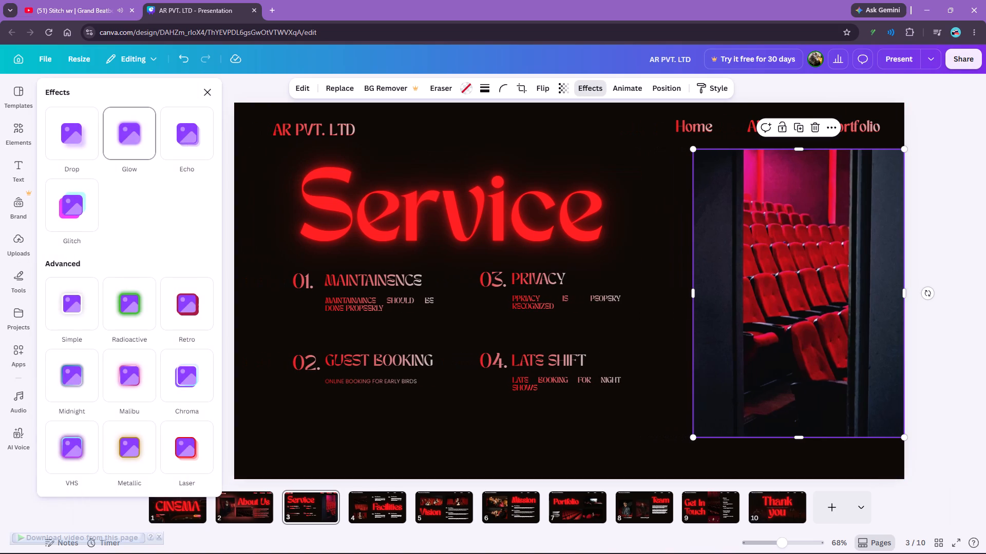
{"action": "left_click", "coordinate": [123, 147]}
{"action": "left_click", "coordinate": [84, 138]}
{"action": "left_click_drag", "start_coordinate": [86, 201], "coordinate": [91, 201]}
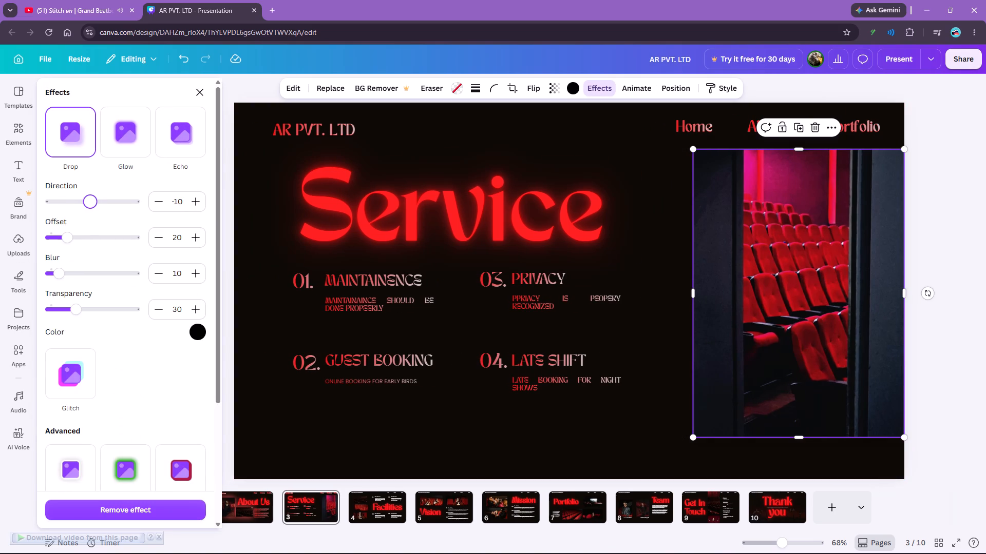
{"action": "left_click_drag", "start_coordinate": [91, 201], "coordinate": [93, 201]}
{"action": "left_click", "coordinate": [201, 330]}
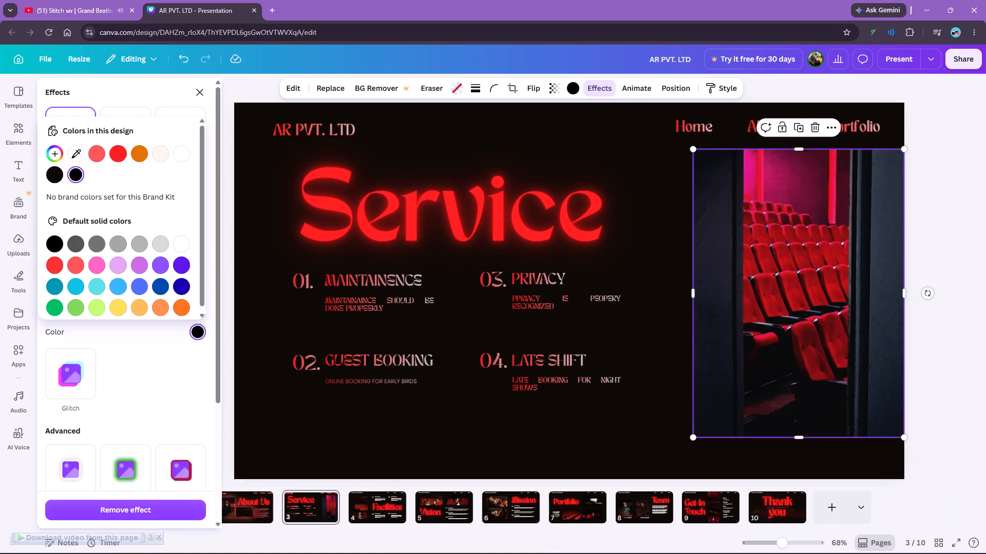
{"action": "left_click", "coordinate": [89, 154]}
{"action": "left_click", "coordinate": [202, 91]}
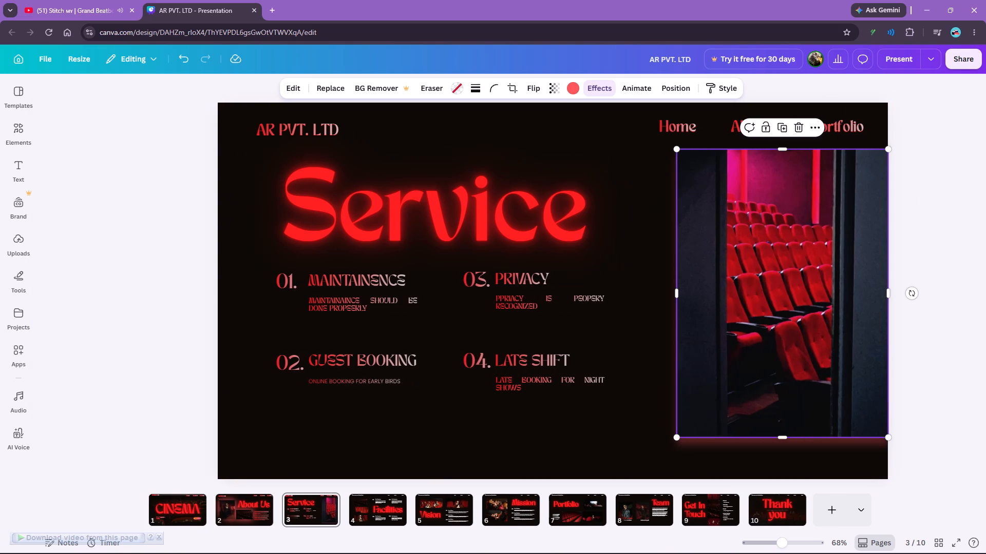
Turn the seats photo's shadow into an even glow with offset 0, blur 100 and transparency 100.
{"action": "left_click", "coordinate": [635, 89]}
{"action": "left_click", "coordinate": [597, 85]}
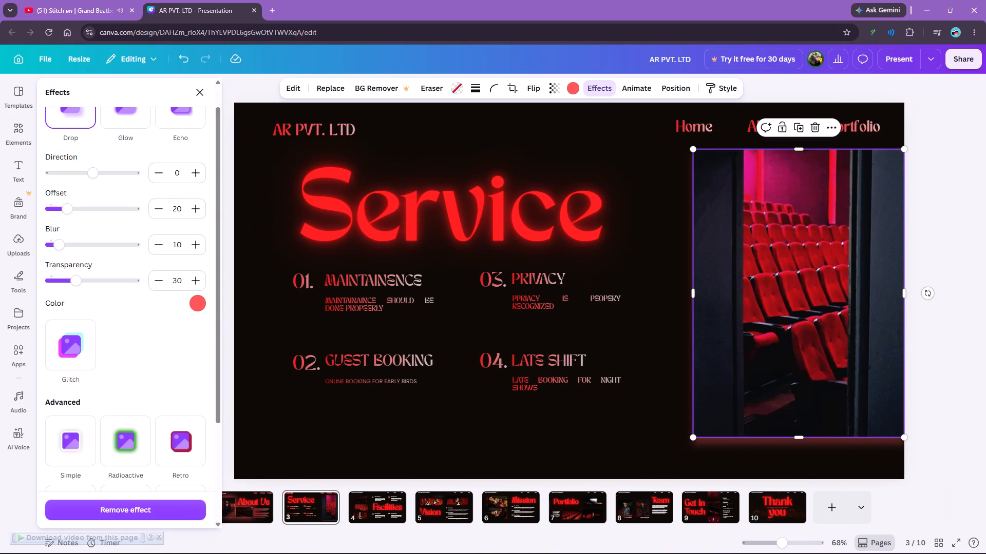
{"action": "left_click_drag", "start_coordinate": [70, 212], "coordinate": [80, 213]}
{"action": "left_click_drag", "start_coordinate": [72, 284], "coordinate": [195, 294]}
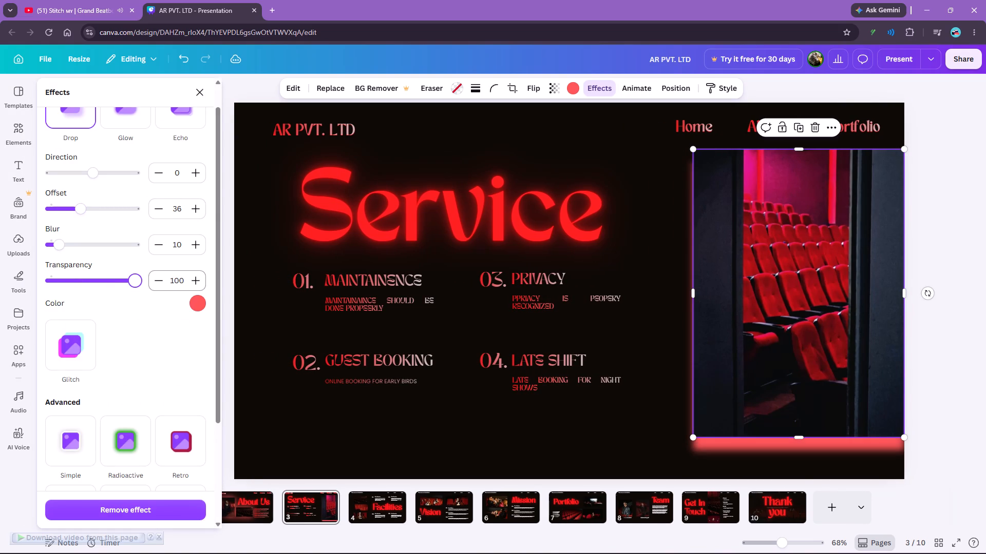
{"action": "left_click_drag", "start_coordinate": [58, 247], "coordinate": [165, 251]}
{"action": "left_click_drag", "start_coordinate": [70, 212], "coordinate": [29, 207]}
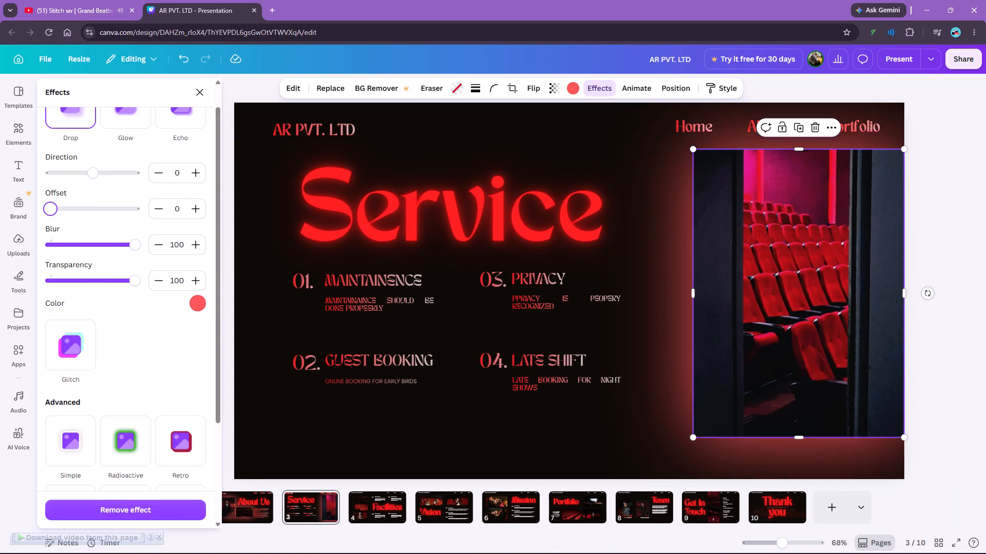
{"action": "left_click_drag", "start_coordinate": [29, 207], "coordinate": [34, 213]}
{"action": "scroll", "coordinate": [167, 248], "scroll_direction": "down", "scroll_amount": 2}
{"action": "scroll", "coordinate": [169, 239], "scroll_direction": "up", "scroll_amount": 4}
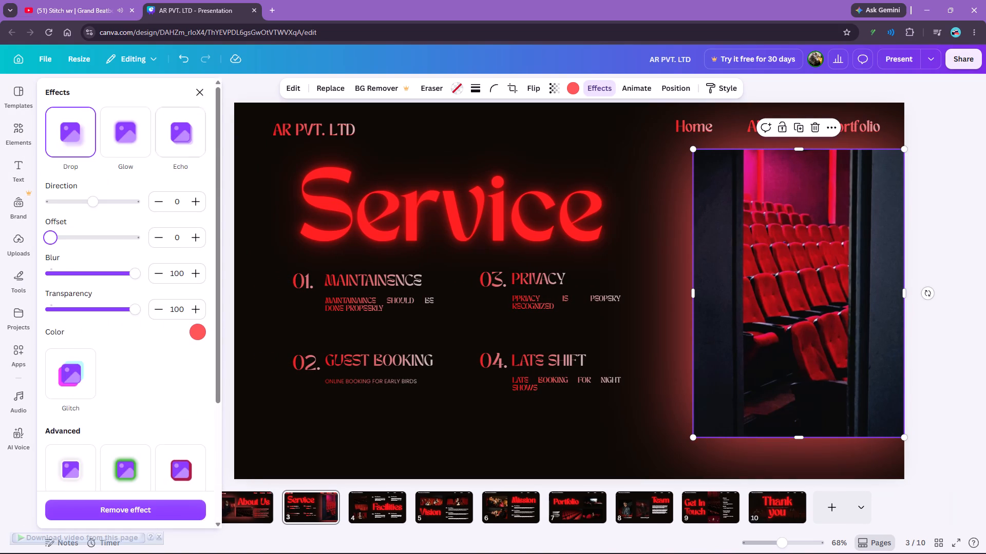
{"action": "left_click", "coordinate": [199, 91]}
{"action": "left_click", "coordinate": [132, 200]}
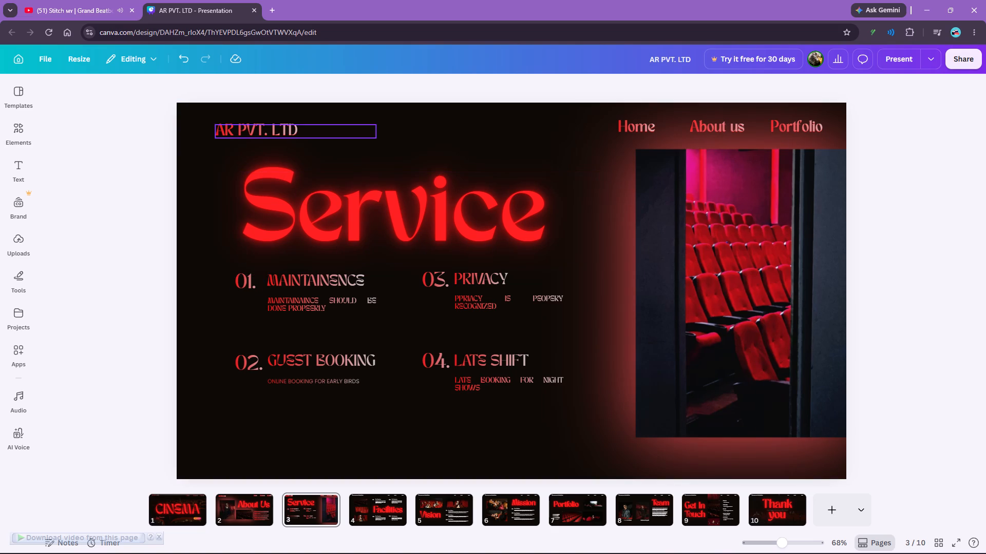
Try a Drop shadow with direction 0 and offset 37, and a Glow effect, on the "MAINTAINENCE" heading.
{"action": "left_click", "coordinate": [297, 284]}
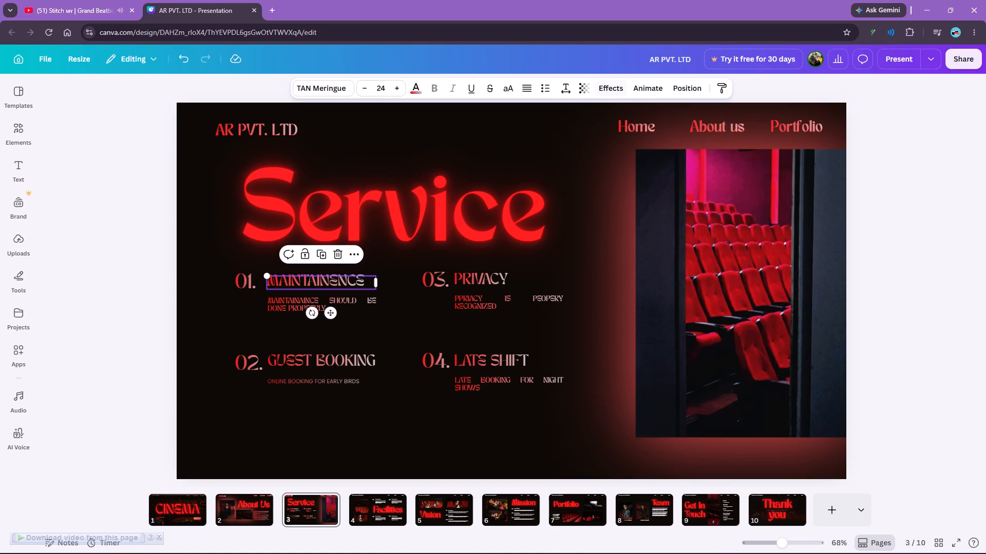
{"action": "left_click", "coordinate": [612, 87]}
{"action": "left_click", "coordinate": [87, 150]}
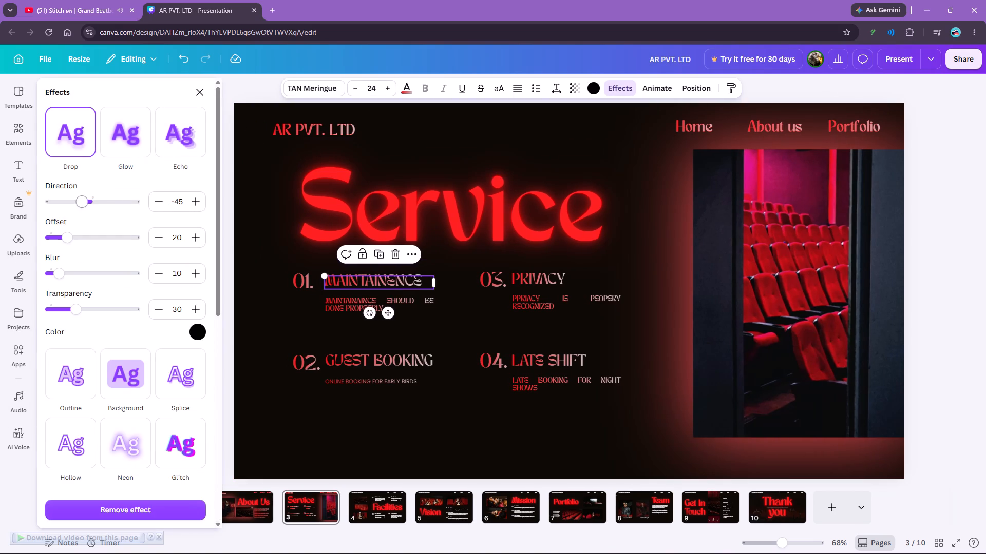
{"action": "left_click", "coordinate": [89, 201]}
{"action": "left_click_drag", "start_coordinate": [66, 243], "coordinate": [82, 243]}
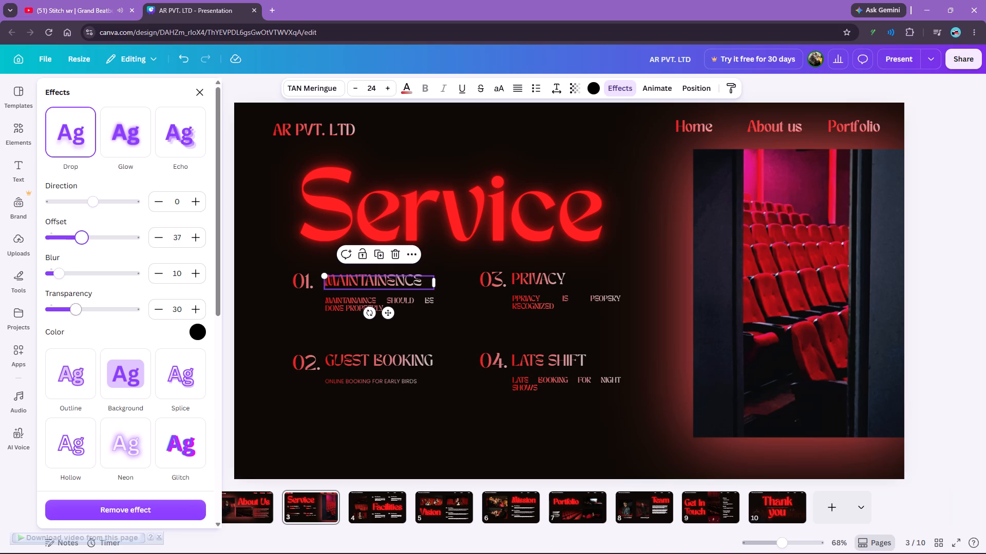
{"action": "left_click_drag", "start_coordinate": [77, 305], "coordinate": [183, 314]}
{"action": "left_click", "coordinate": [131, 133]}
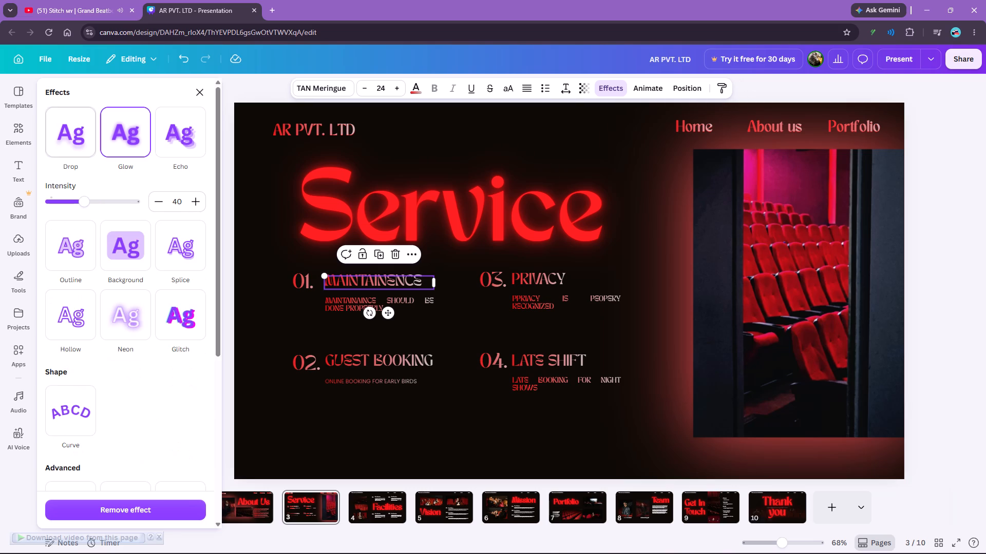
Apply the Echo effect in bright red to the "MAINTAINENCE" heading.
{"action": "left_click", "coordinate": [168, 137]}
{"action": "left_click", "coordinate": [202, 261]}
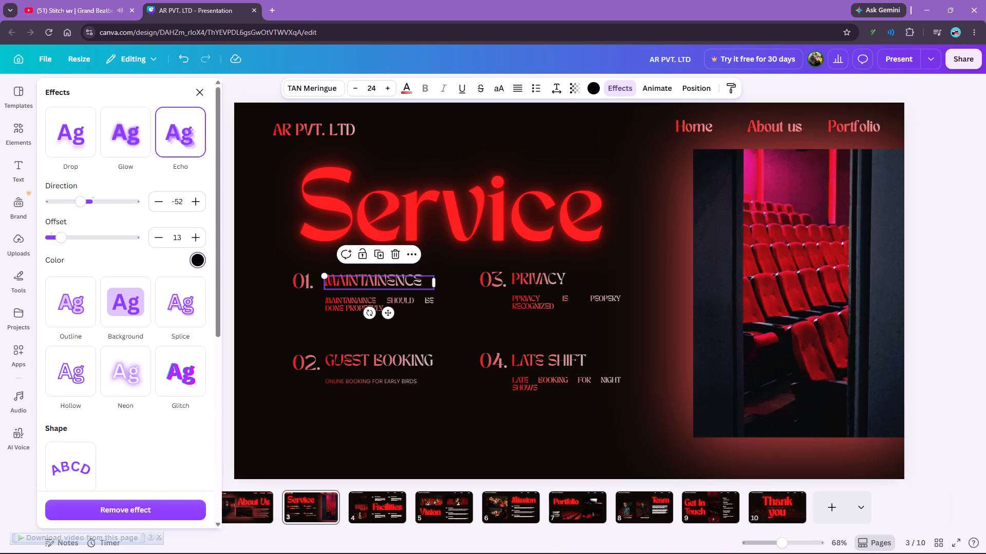
{"action": "left_click", "coordinate": [119, 310]}
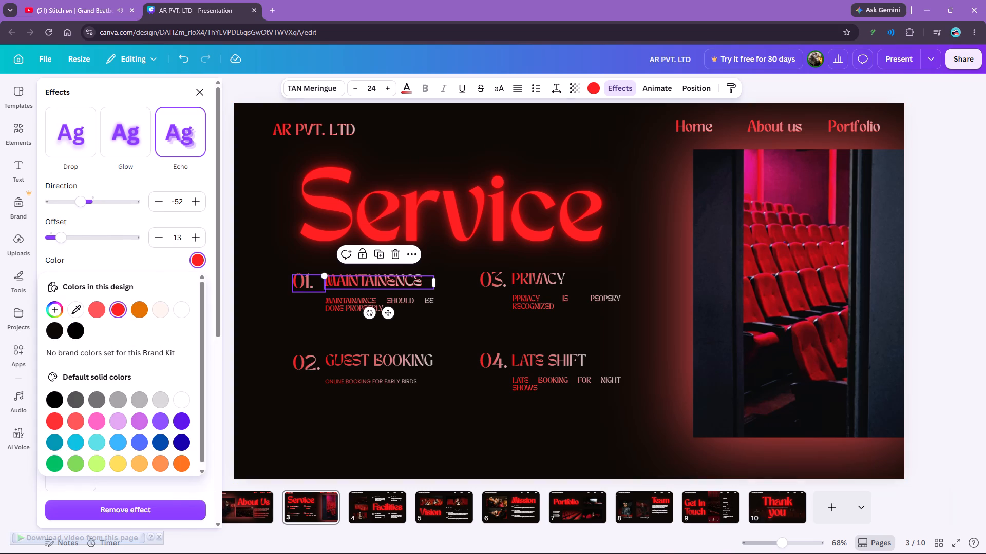
Apply the Echo effect to the number "01." with direction 0 and the light coral-red colour.
{"action": "left_click", "coordinate": [297, 276]}
{"action": "left_click", "coordinate": [163, 143]}
{"action": "left_click", "coordinate": [199, 263]}
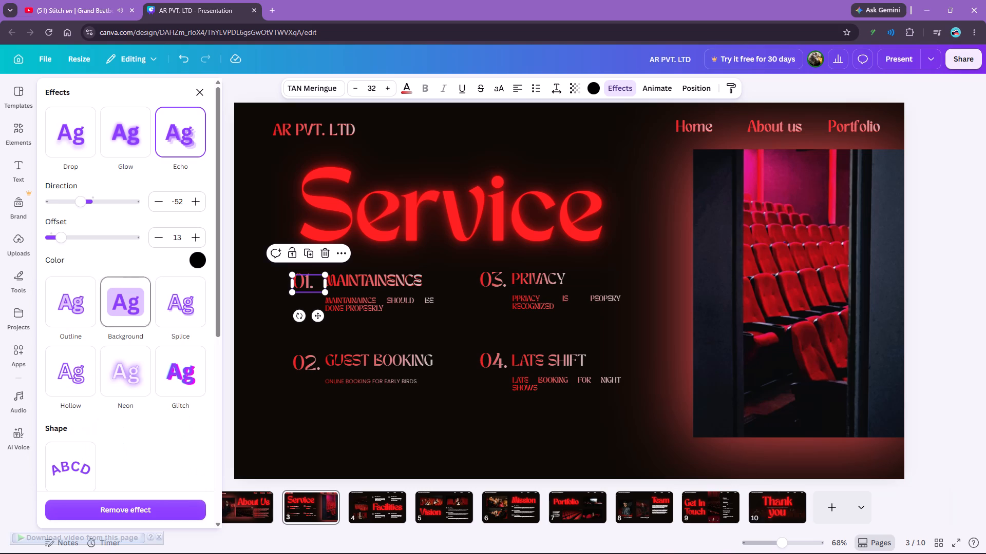
{"action": "left_click_drag", "start_coordinate": [81, 200], "coordinate": [93, 200]}
{"action": "scroll", "coordinate": [110, 301], "scroll_direction": "down", "scroll_amount": 3}
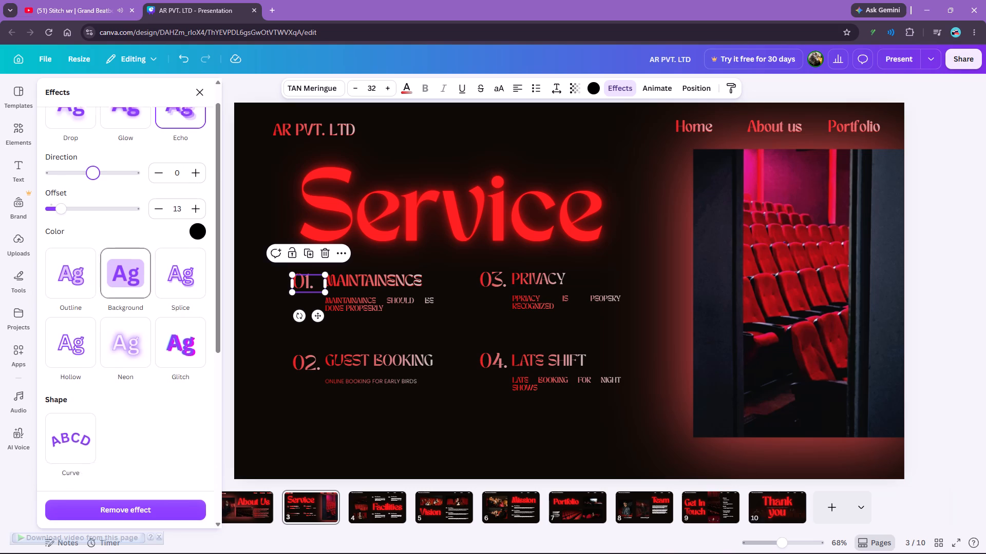
{"action": "scroll", "coordinate": [172, 242], "scroll_direction": "up", "scroll_amount": 3}
{"action": "left_click", "coordinate": [197, 262]}
{"action": "left_click", "coordinate": [100, 308]}
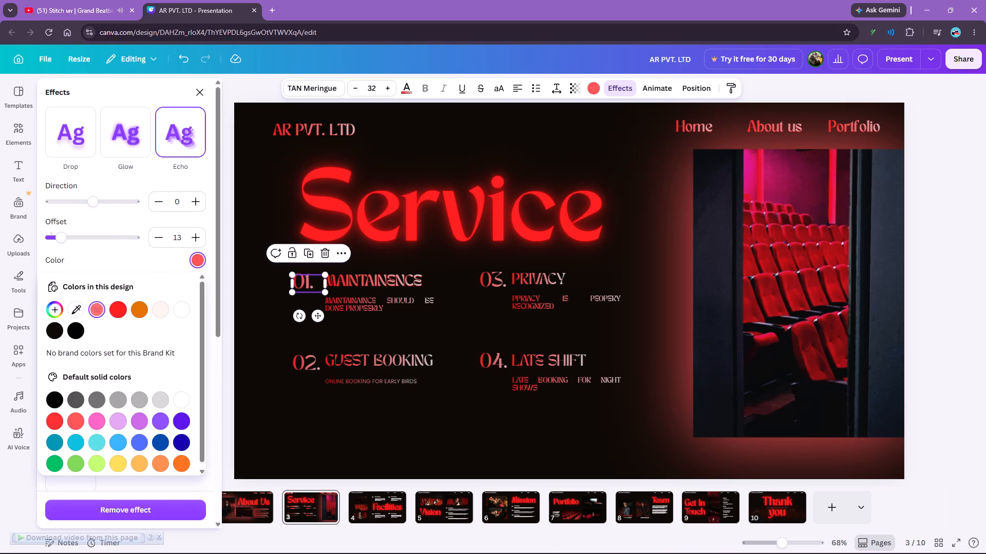
Set the Echo direction of the "MAINTAINENCE" heading to about 0.
{"action": "left_click", "coordinate": [348, 280]}
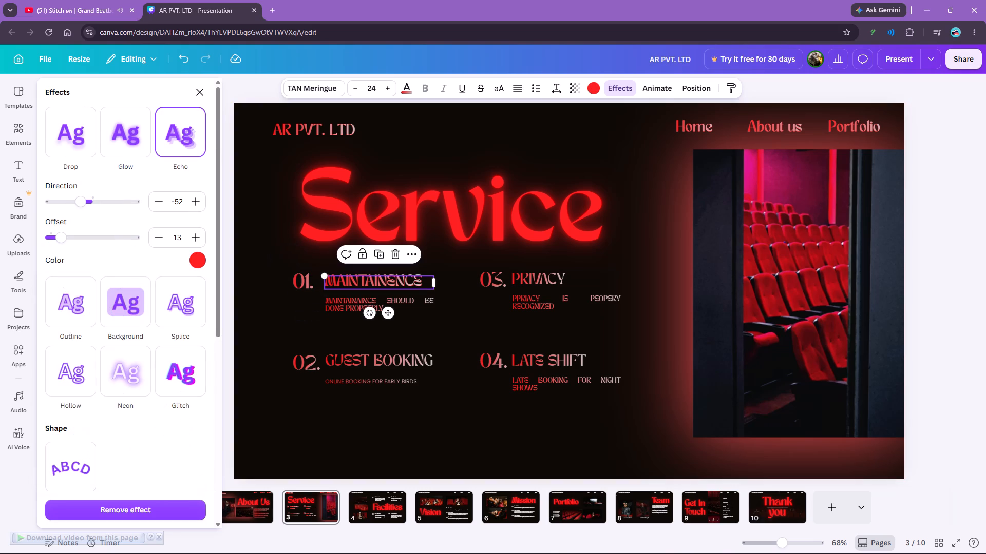
{"action": "left_click_drag", "start_coordinate": [87, 201], "coordinate": [91, 201]}
{"action": "left_click_drag", "start_coordinate": [91, 201], "coordinate": [93, 200]}
Apply the Echo effect to the number "03." in bright red with direction 0.
{"action": "left_click", "coordinate": [496, 271]}
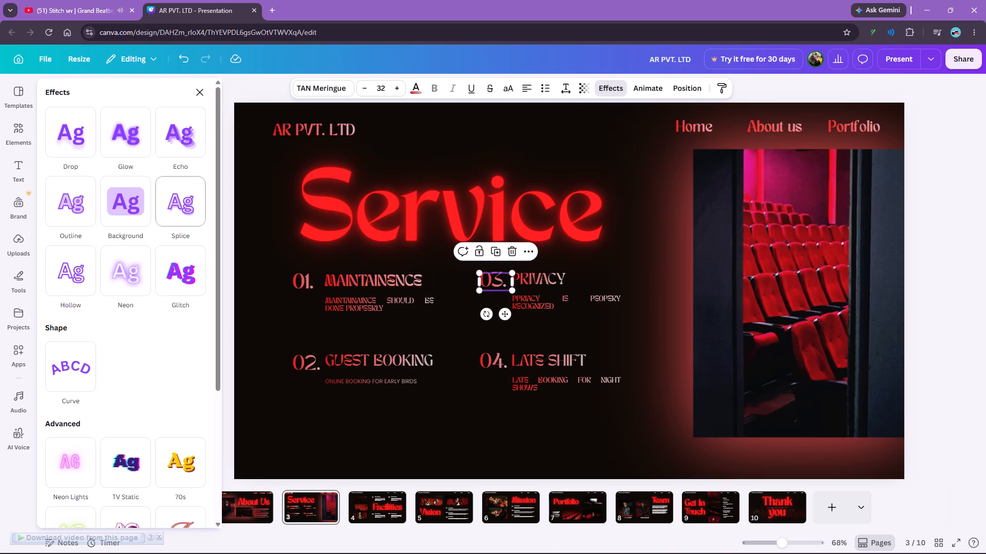
{"action": "left_click", "coordinate": [174, 130]}
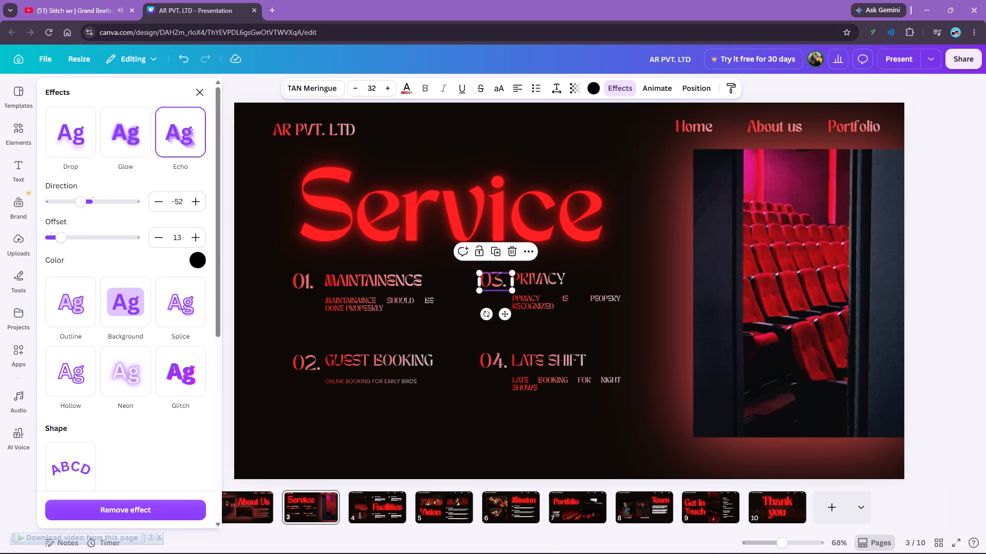
{"action": "left_click", "coordinate": [197, 257]}
{"action": "left_click", "coordinate": [117, 307]}
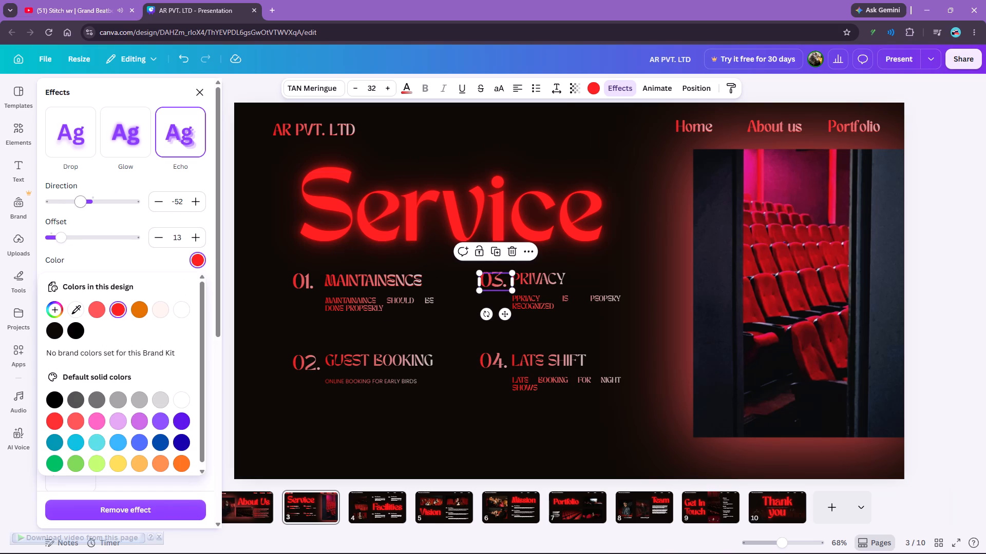
{"action": "left_click_drag", "start_coordinate": [83, 200], "coordinate": [93, 200]}
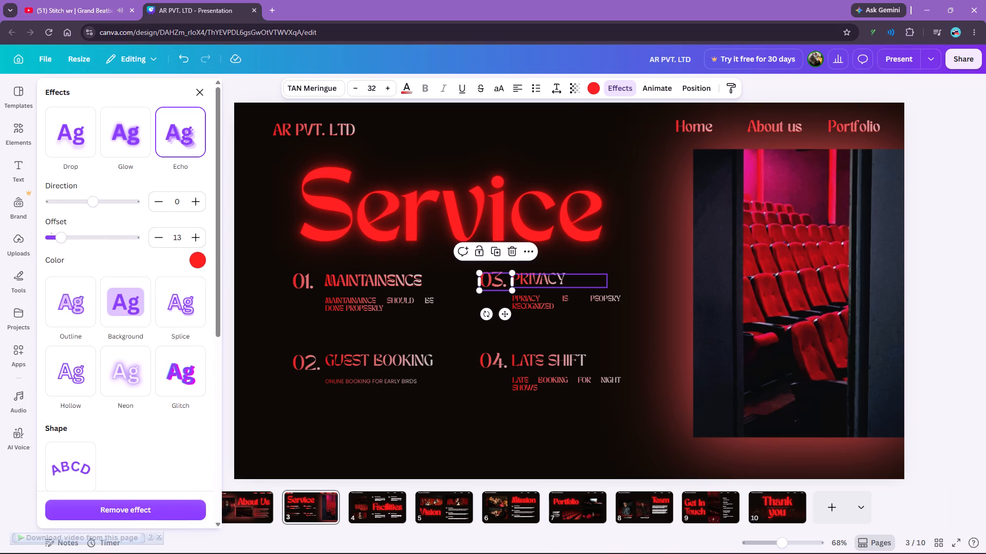
Apply the Echo effect to the "PRIVACY" heading in bright red with direction -3.
{"action": "left_click", "coordinate": [552, 278]}
{"action": "left_click", "coordinate": [187, 149]}
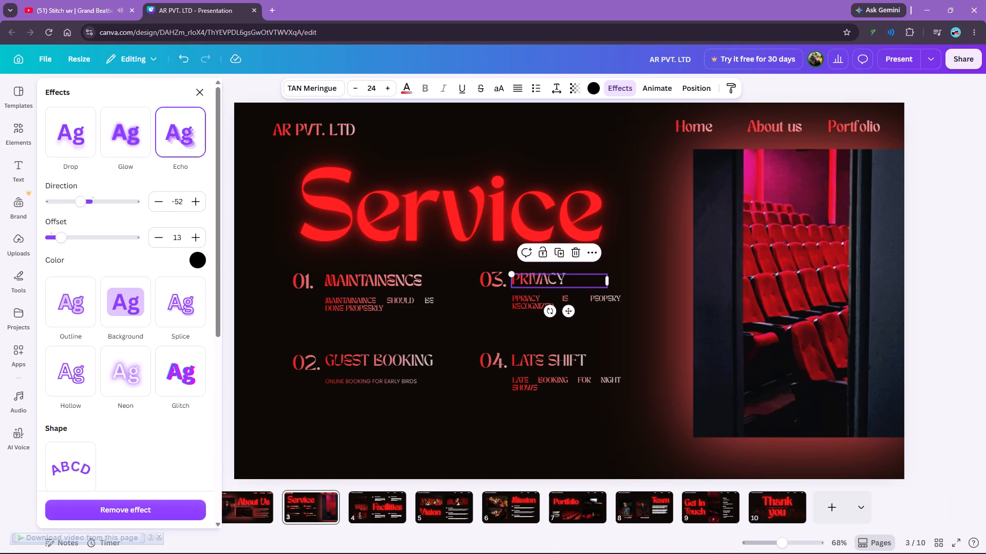
{"action": "left_click", "coordinate": [205, 258]}
{"action": "left_click", "coordinate": [119, 310]}
{"action": "left_click_drag", "start_coordinate": [82, 203], "coordinate": [86, 203]}
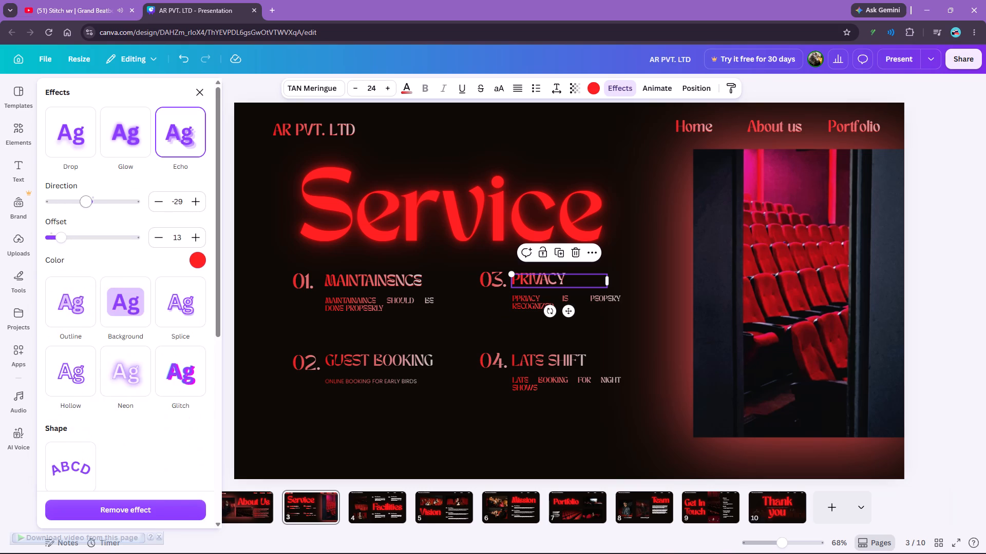
{"action": "left_click_drag", "start_coordinate": [86, 203], "coordinate": [92, 202]}
Apply the Echo effect to the paragraph under "PRIVACY" in bright red with direction 0.
{"action": "left_click", "coordinate": [580, 296]}
{"action": "left_click", "coordinate": [173, 151]}
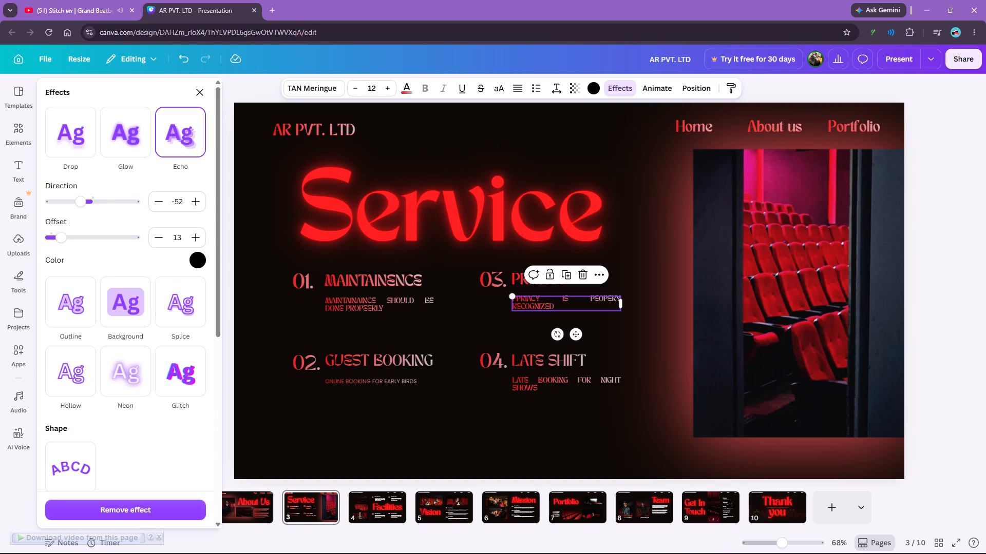
{"action": "left_click_drag", "start_coordinate": [88, 202], "coordinate": [93, 202]}
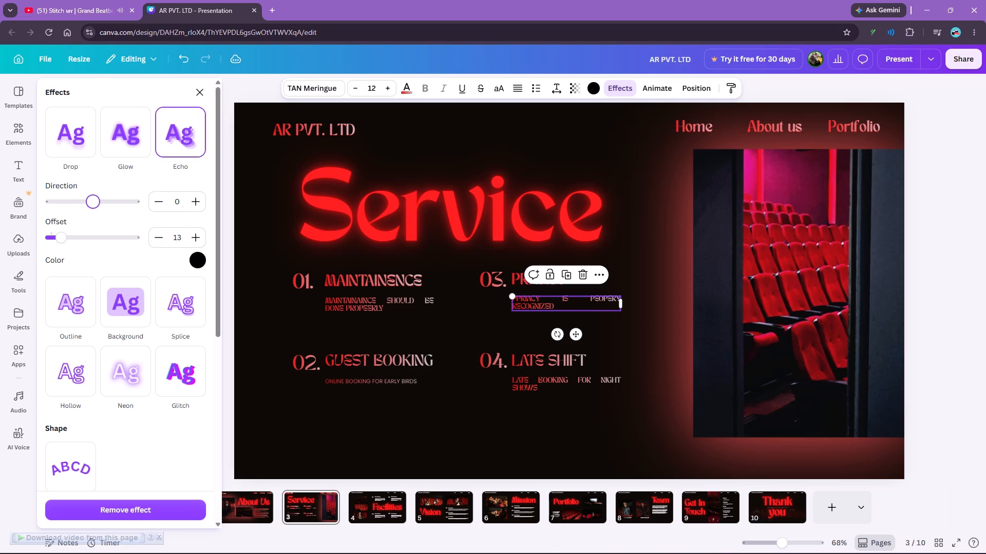
{"action": "left_click", "coordinate": [198, 259]}
{"action": "left_click", "coordinate": [118, 310]}
Apply the Echo effect in bright red to the paragraph under "MAINTAINENCE".
{"action": "left_click", "coordinate": [351, 304]}
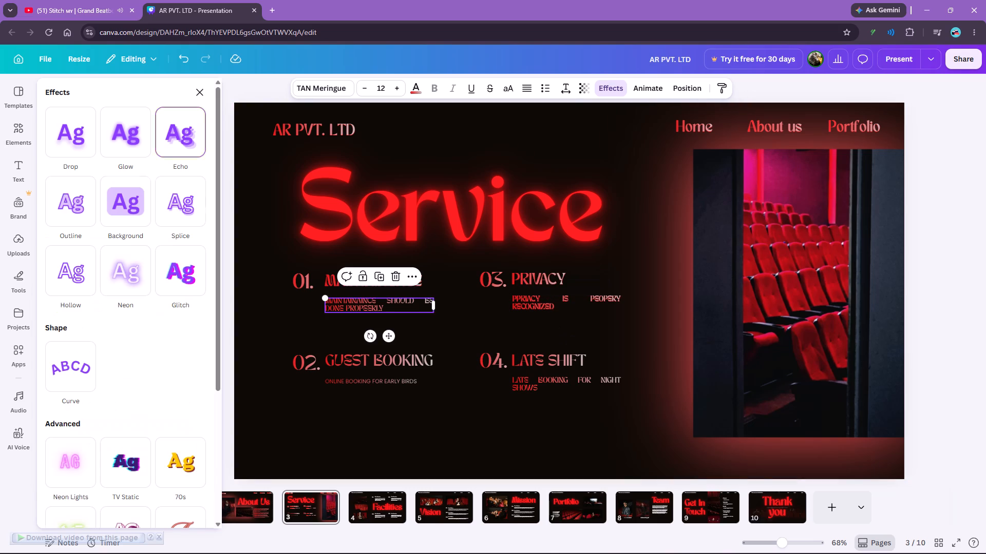
{"action": "left_click", "coordinate": [179, 151]}
{"action": "left_click", "coordinate": [119, 310]}
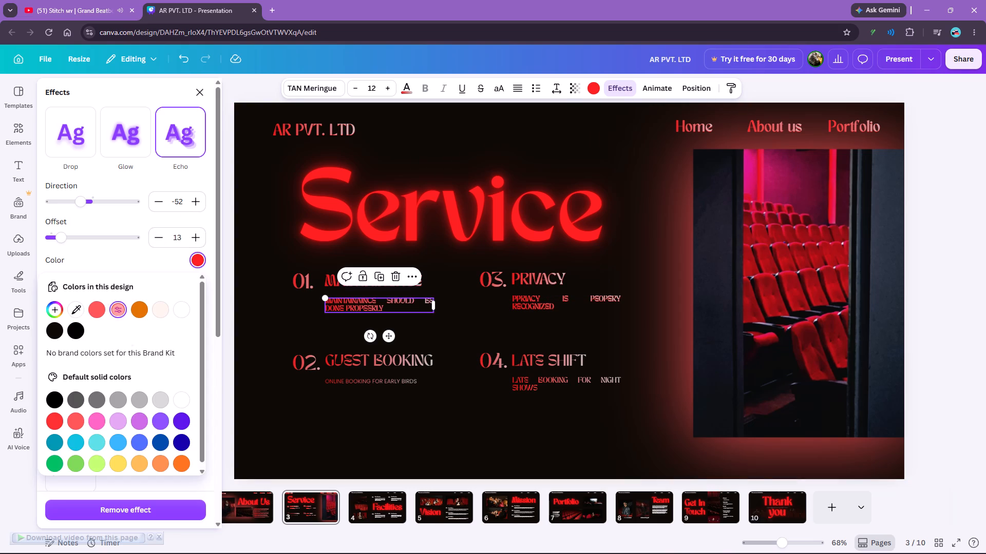
Apply the Echo effect to the "GUEST BOOKING" heading in bright red with direction -10.
{"action": "left_click", "coordinate": [352, 387]}
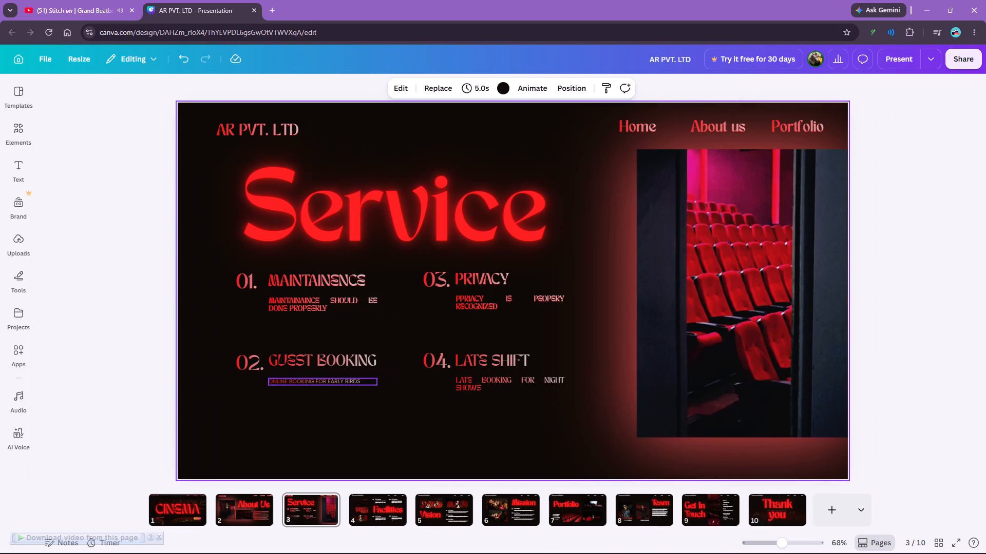
{"action": "left_click", "coordinate": [315, 354]}
{"action": "left_click", "coordinate": [315, 361]}
{"action": "left_click", "coordinate": [608, 87]}
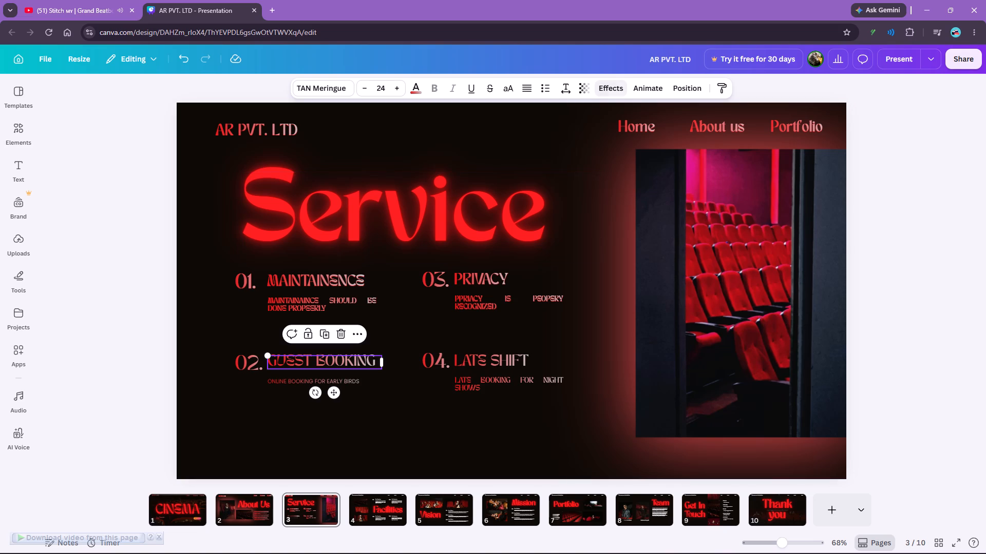
{"action": "left_click", "coordinate": [127, 134]}
{"action": "left_click", "coordinate": [178, 148]}
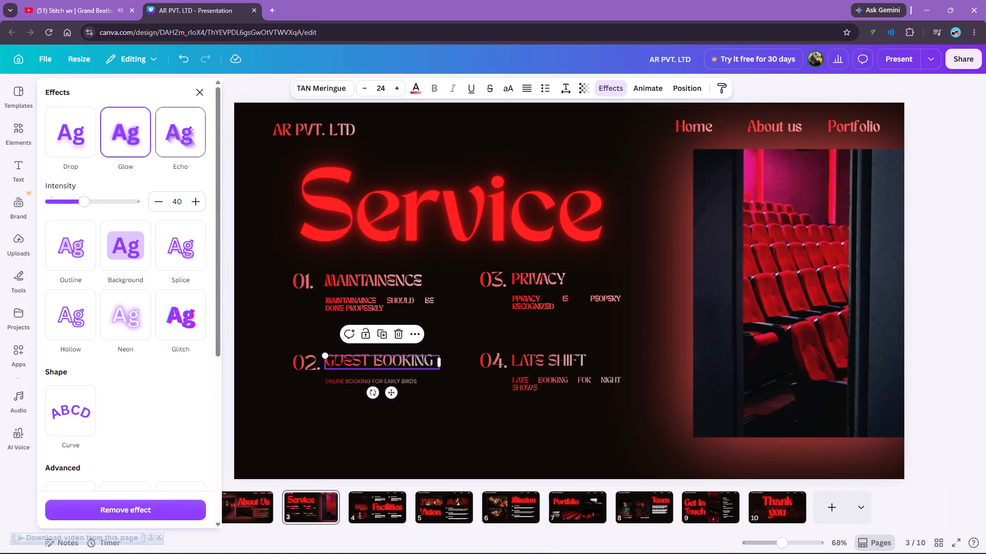
{"action": "left_click_drag", "start_coordinate": [83, 202], "coordinate": [90, 202]}
{"action": "left_click", "coordinate": [196, 259]}
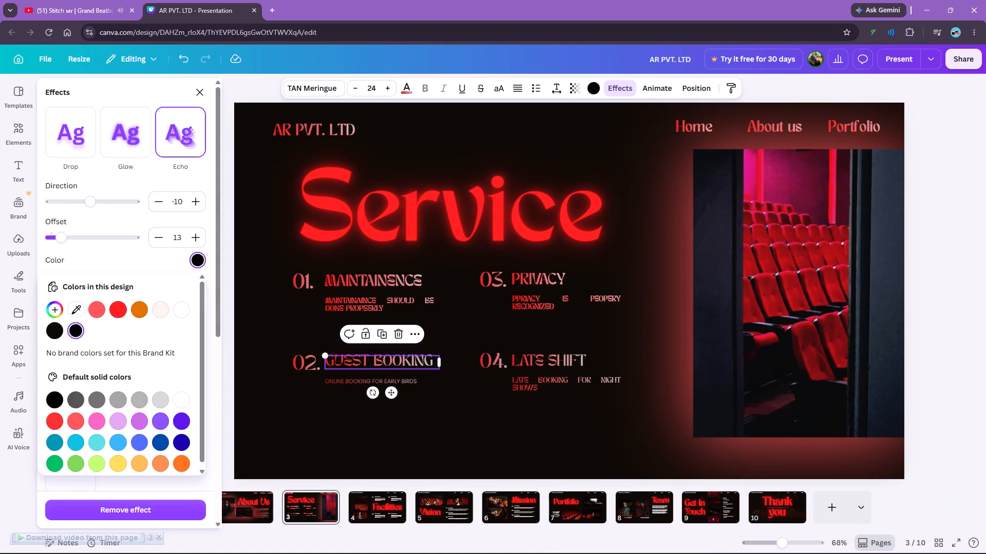
{"action": "left_click", "coordinate": [118, 314]}
Apply the Echo effect to the paragraph under "GUEST BOOKING" in bright red with direction -5.
{"action": "left_click", "coordinate": [352, 378]}
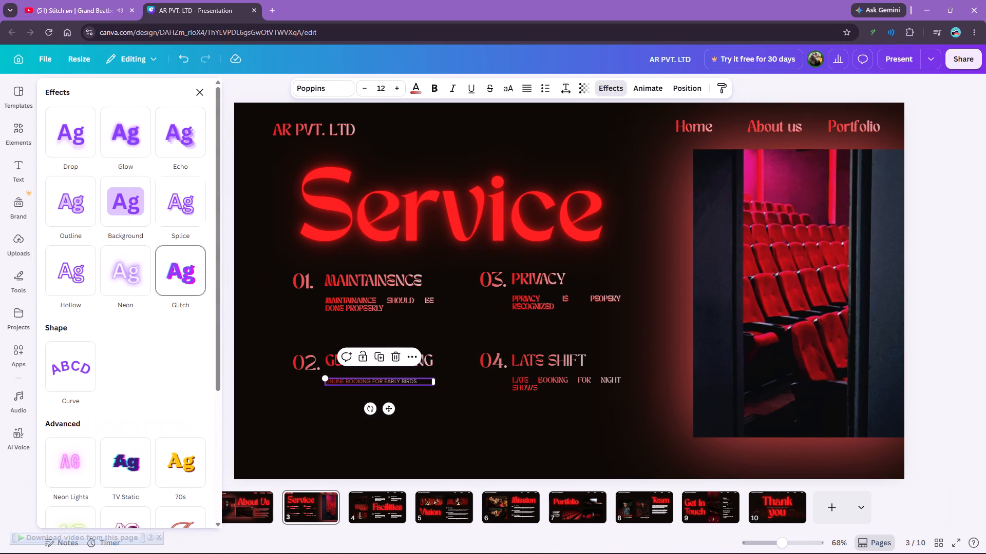
{"action": "left_click", "coordinate": [179, 149]}
{"action": "left_click_drag", "start_coordinate": [83, 202], "coordinate": [91, 202]}
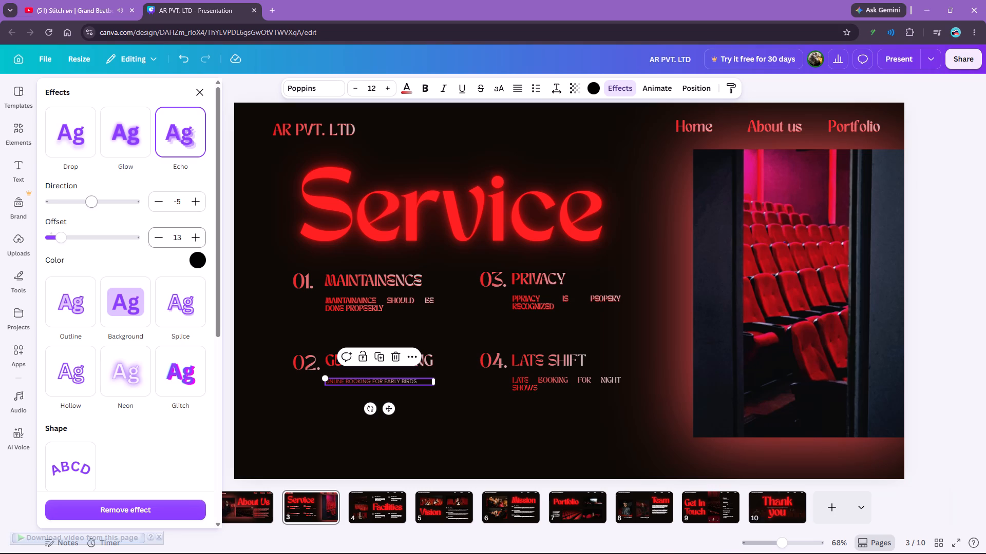
{"action": "left_click", "coordinate": [208, 260]}
{"action": "left_click", "coordinate": [202, 261]}
{"action": "left_click", "coordinate": [121, 313]}
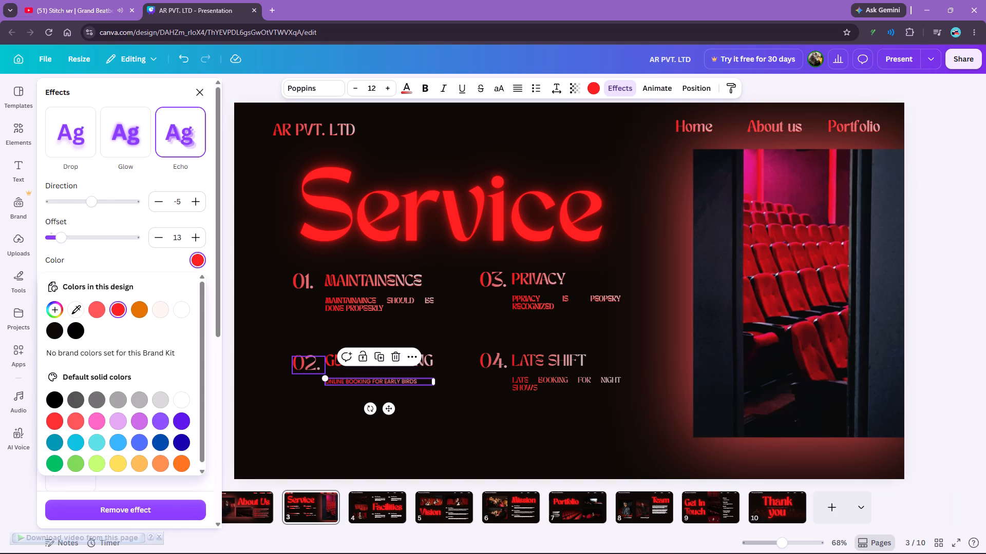
Apply the Echo effect to the number "02." in bright red with direction -7.
{"action": "left_click", "coordinate": [301, 365]}
{"action": "left_click", "coordinate": [176, 147]}
{"action": "left_click_drag", "start_coordinate": [83, 200], "coordinate": [90, 201]}
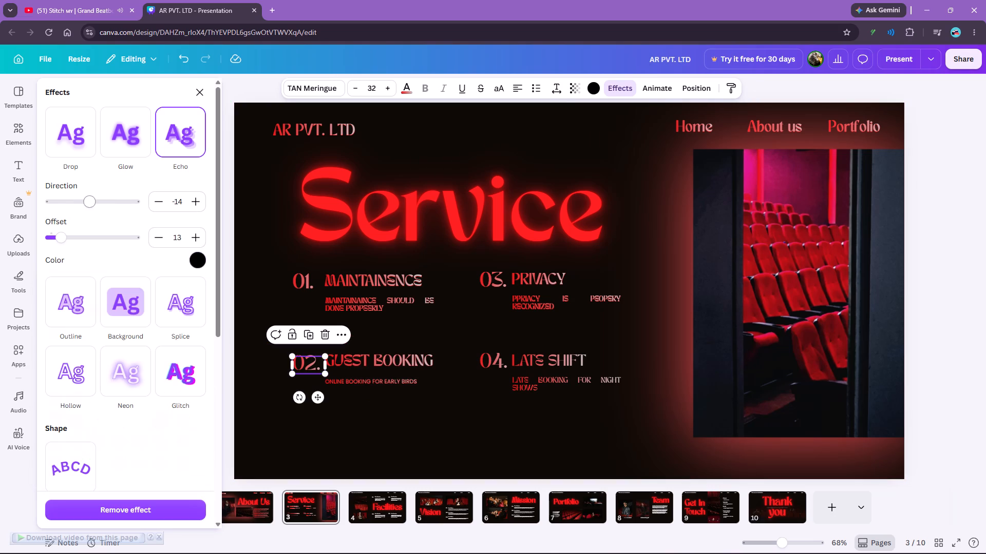
{"action": "left_click_drag", "start_coordinate": [90, 201], "coordinate": [91, 201]}
{"action": "left_click", "coordinate": [202, 256]}
{"action": "left_click", "coordinate": [119, 305]}
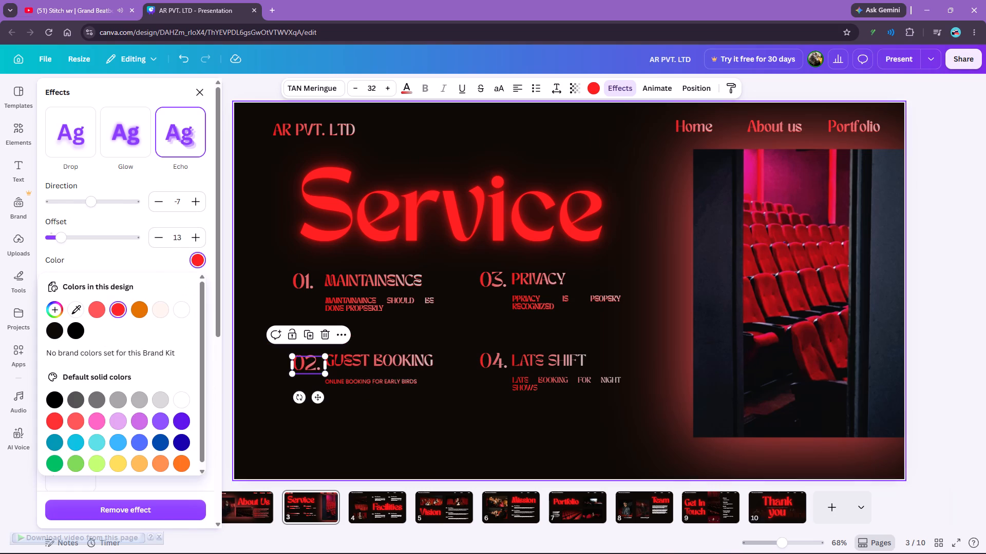
Apply the Echo effect to the number "04." in coral red with direction 0.
{"action": "left_click", "coordinate": [486, 363]}
{"action": "left_click", "coordinate": [189, 136]}
{"action": "left_click", "coordinate": [93, 202]}
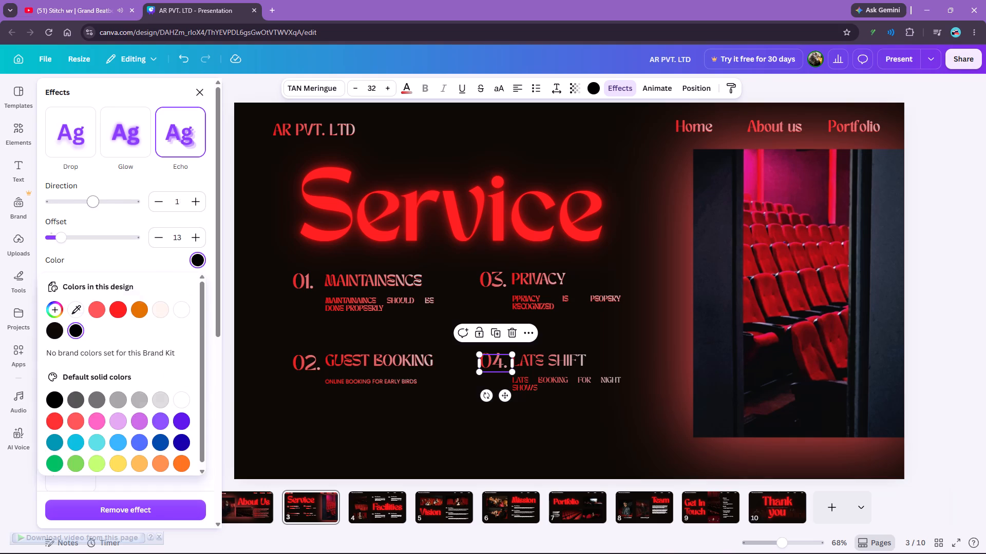
{"action": "left_click", "coordinate": [200, 260]}
{"action": "left_click", "coordinate": [89, 311]}
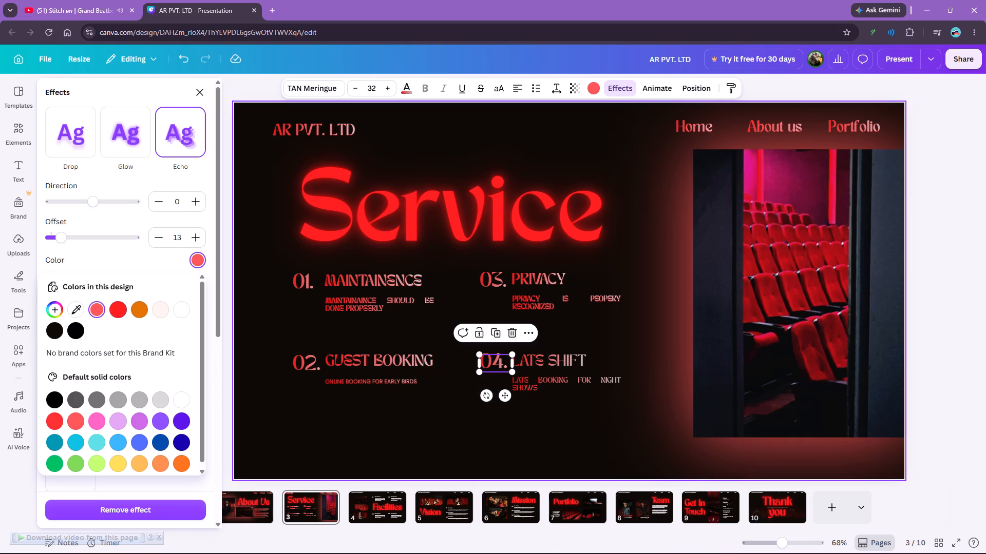
Apply the Echo effect to the "LATE SHIFT" heading in coral red with direction 0.
{"action": "left_click", "coordinate": [547, 353]}
{"action": "left_click", "coordinate": [485, 353]}
{"action": "left_click", "coordinate": [481, 364]}
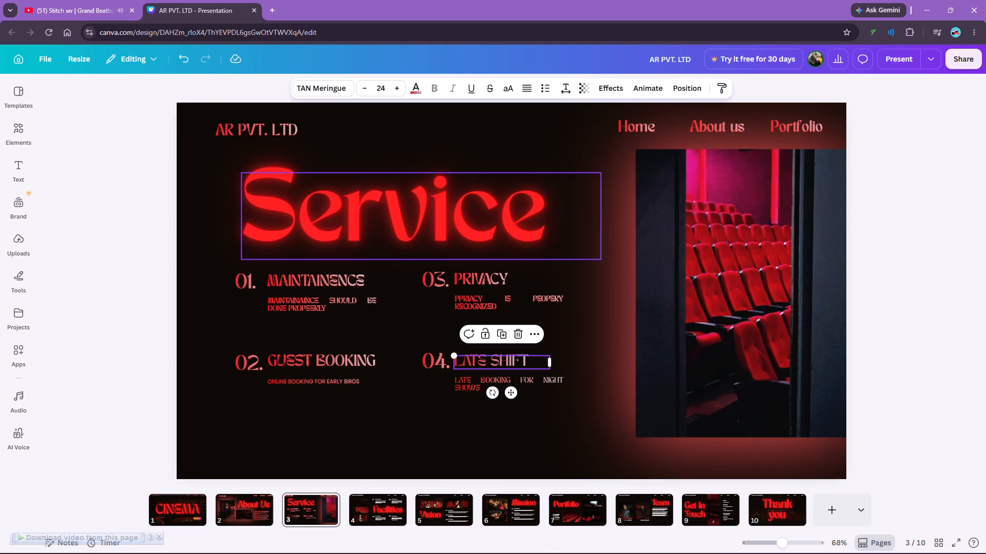
{"action": "left_click", "coordinate": [480, 383]}
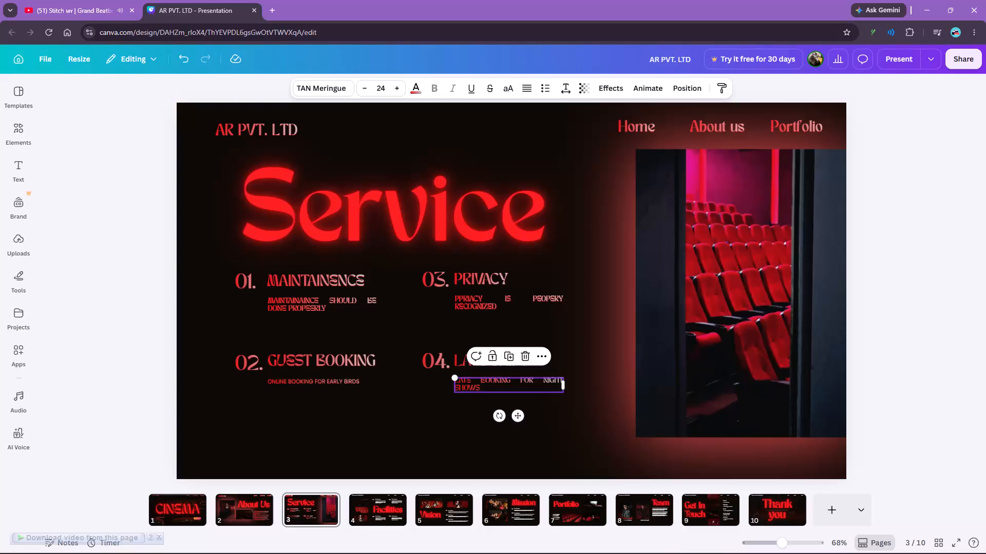
{"action": "left_click", "coordinate": [457, 362]}
{"action": "left_click", "coordinate": [609, 86]}
{"action": "left_click", "coordinate": [175, 137]}
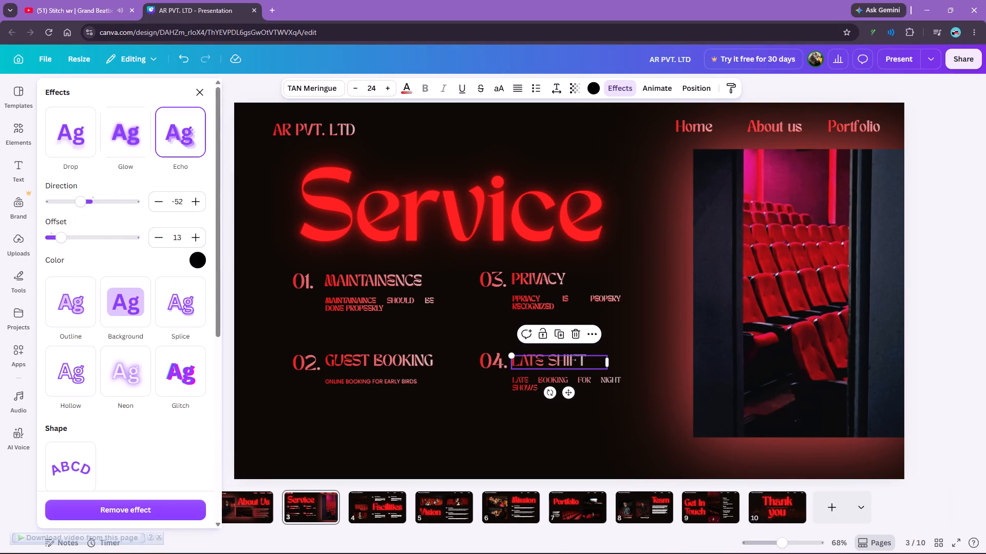
{"action": "left_click_drag", "start_coordinate": [82, 197], "coordinate": [93, 198]}
{"action": "left_click", "coordinate": [205, 261]}
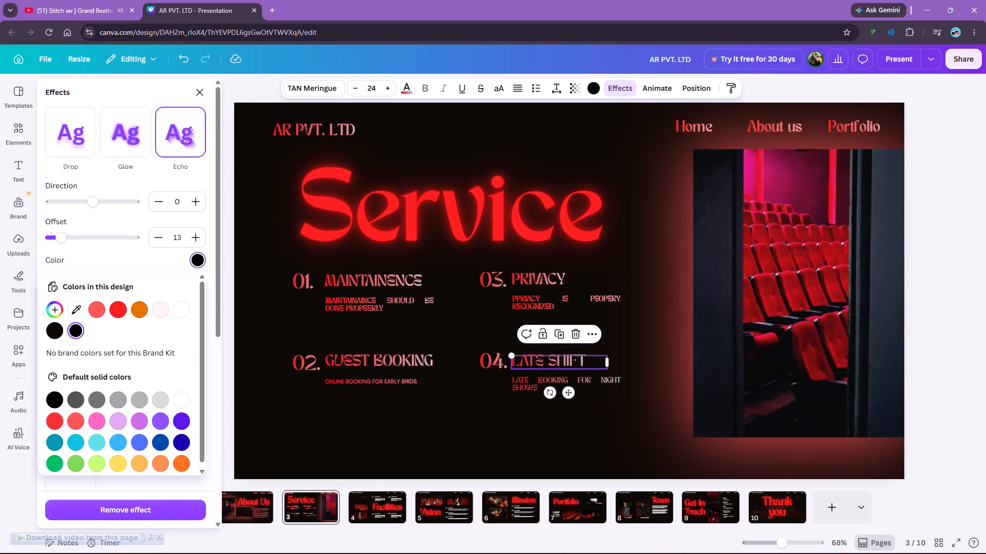
{"action": "left_click", "coordinate": [98, 309]}
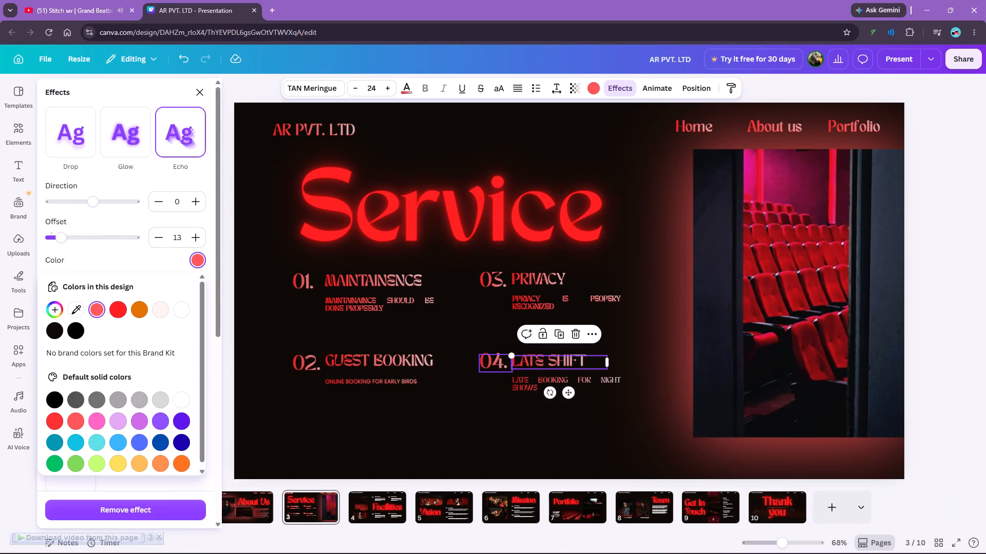
Apply the Echo effect to the paragraph under "LATE SHIFT" in coral red with direction 0.
{"action": "left_click", "coordinate": [522, 383]}
{"action": "left_click", "coordinate": [180, 145]}
{"action": "left_click_drag", "start_coordinate": [88, 201], "coordinate": [93, 201]}
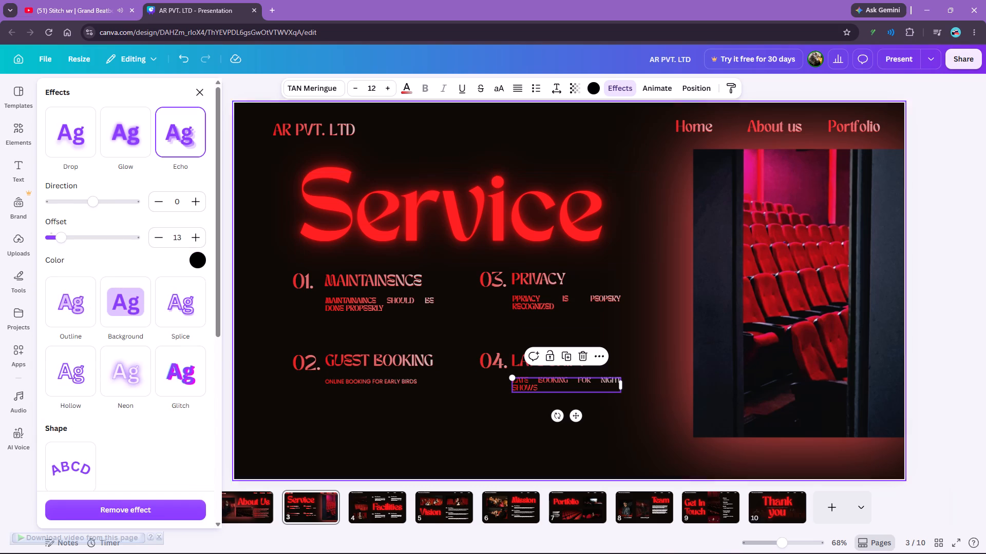
{"action": "left_click", "coordinate": [197, 260]}
{"action": "left_click", "coordinate": [96, 308]}
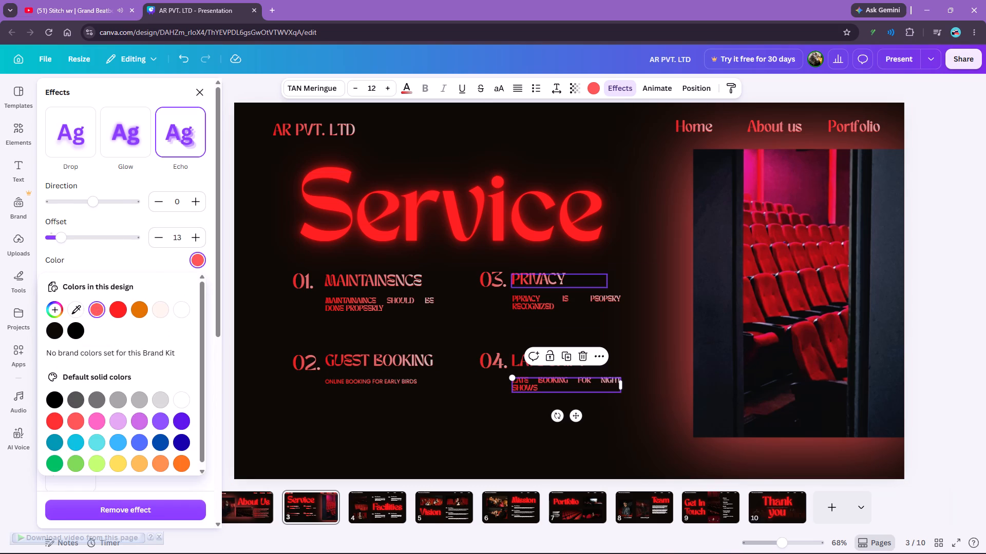
{"action": "left_click", "coordinate": [200, 97]}
Apply the Block text animation to the number "01." on the Service slide.
{"action": "left_click", "coordinate": [128, 130]}
{"action": "left_click", "coordinate": [240, 136]}
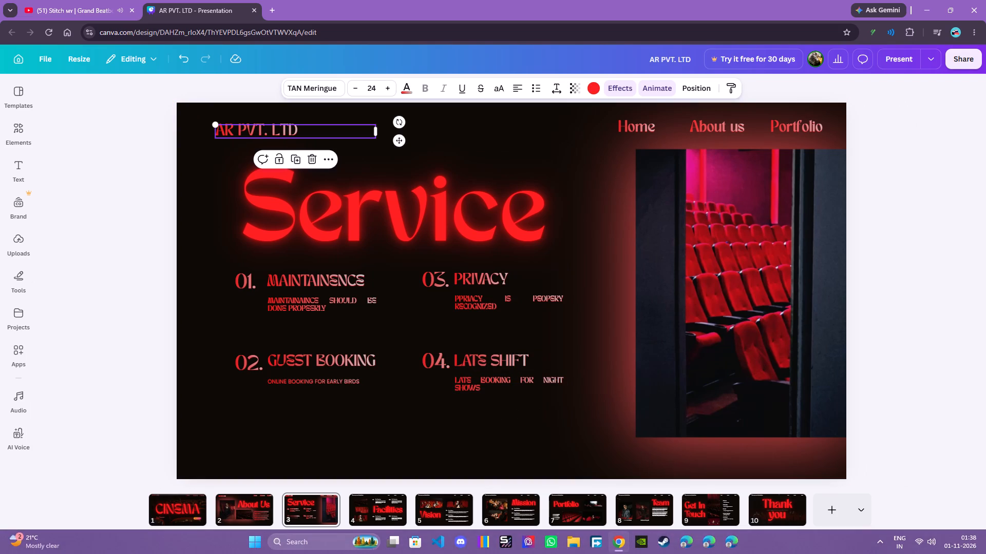
{"action": "left_click", "coordinate": [332, 223]}
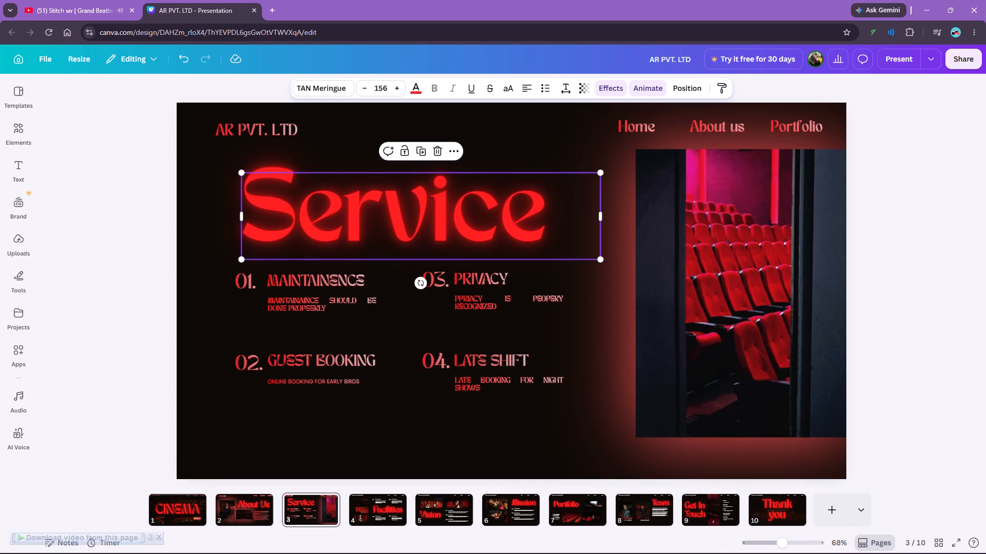
{"action": "left_click", "coordinate": [310, 280]}
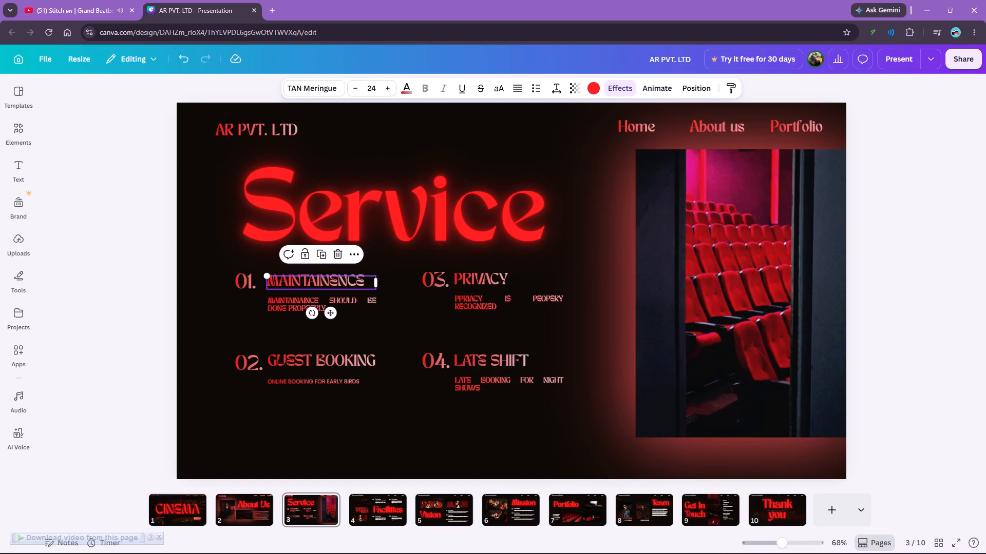
{"action": "left_click", "coordinate": [244, 282]}
{"action": "left_click", "coordinate": [207, 274]}
{"action": "left_click", "coordinate": [245, 275]}
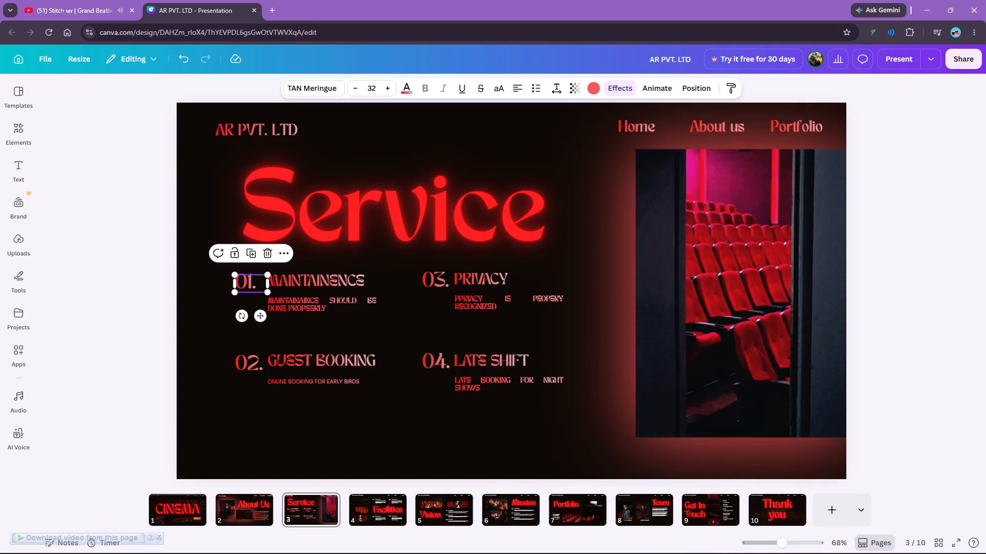
{"action": "left_click", "coordinate": [211, 284]}
{"action": "left_click", "coordinate": [251, 281]}
{"action": "left_click", "coordinate": [667, 89]}
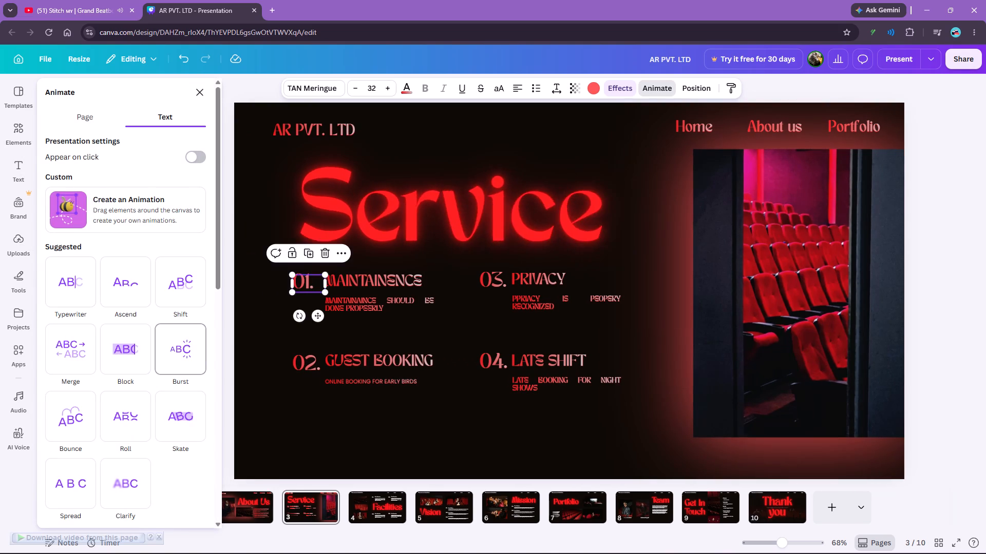
{"action": "left_click", "coordinate": [124, 353]}
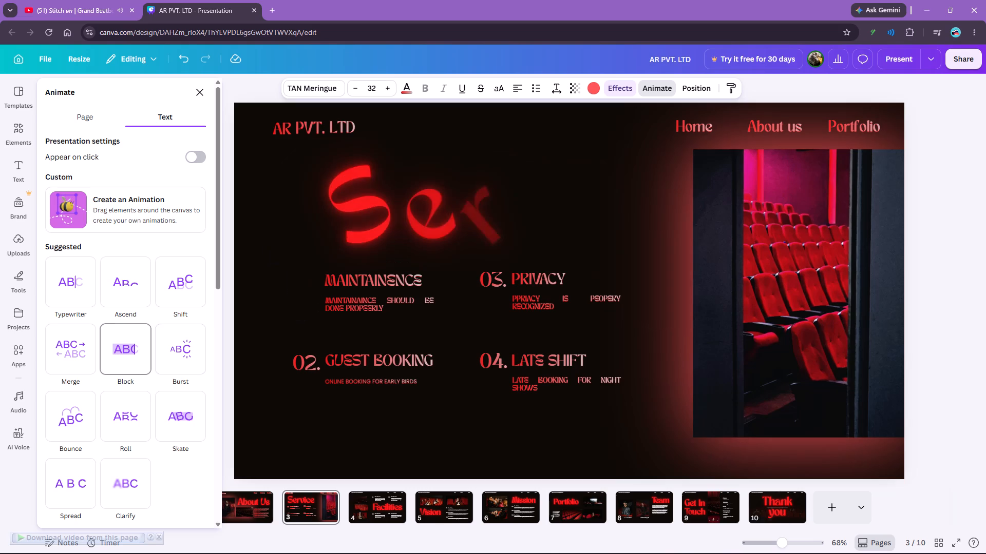
Apply the Block text animation to the numbers "02.", "03." and "04." on the Service slide.
{"action": "left_click", "coordinate": [297, 358]}
{"action": "left_click", "coordinate": [124, 346]}
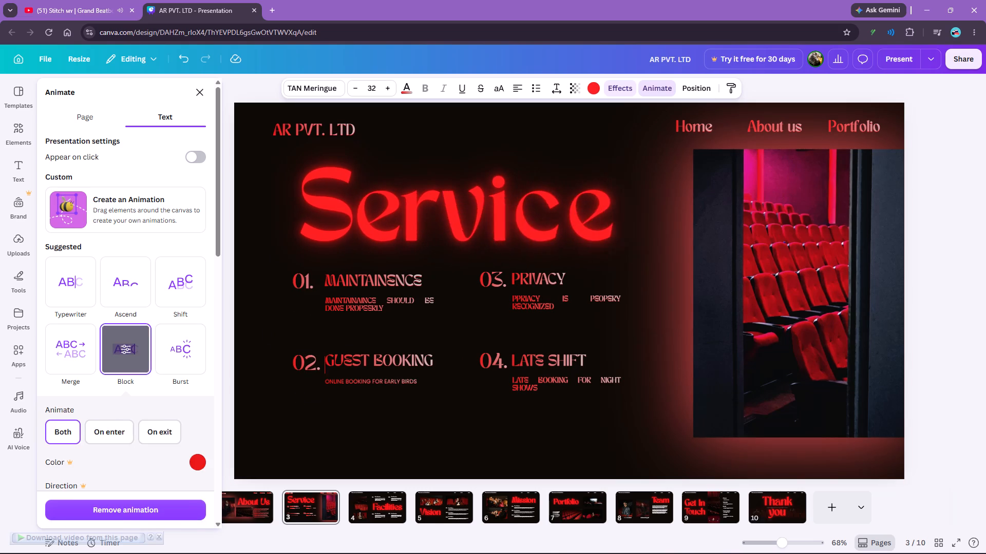
{"action": "left_click", "coordinate": [484, 281]}
{"action": "left_click", "coordinate": [123, 349]}
{"action": "left_click", "coordinate": [483, 359]}
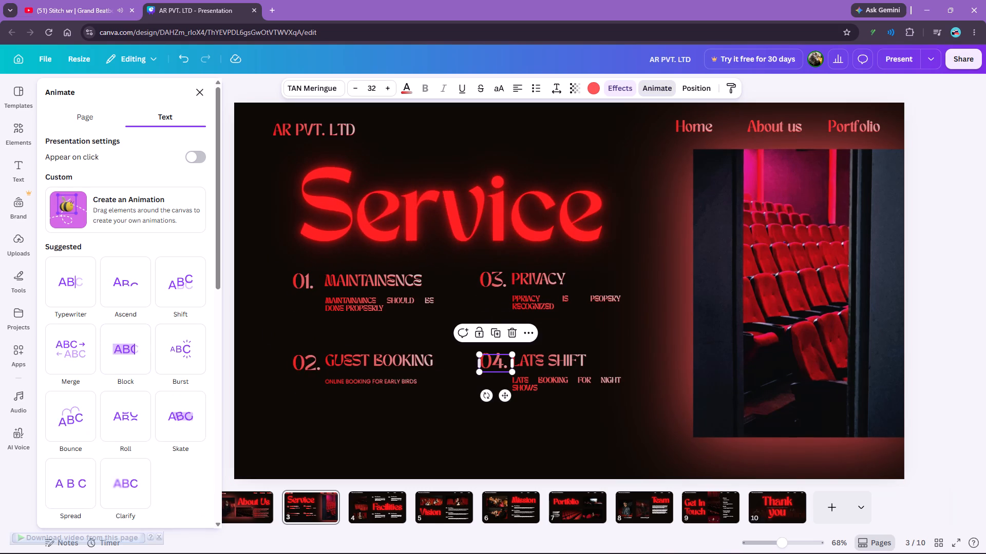
{"action": "left_click", "coordinate": [120, 351]}
Apply the Shift text animation to the "MAINTAINENCE", "PRIVACY", "GUEST BOOKING" and "LATE SHIFT" headings.
{"action": "left_click", "coordinate": [363, 276]}
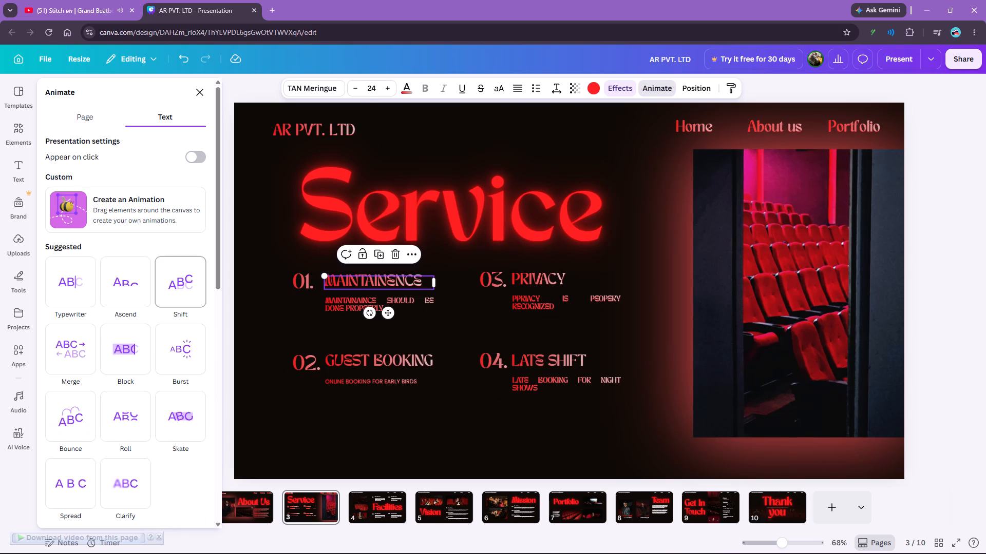
{"action": "left_click", "coordinate": [182, 285]}
{"action": "left_click", "coordinate": [534, 281]}
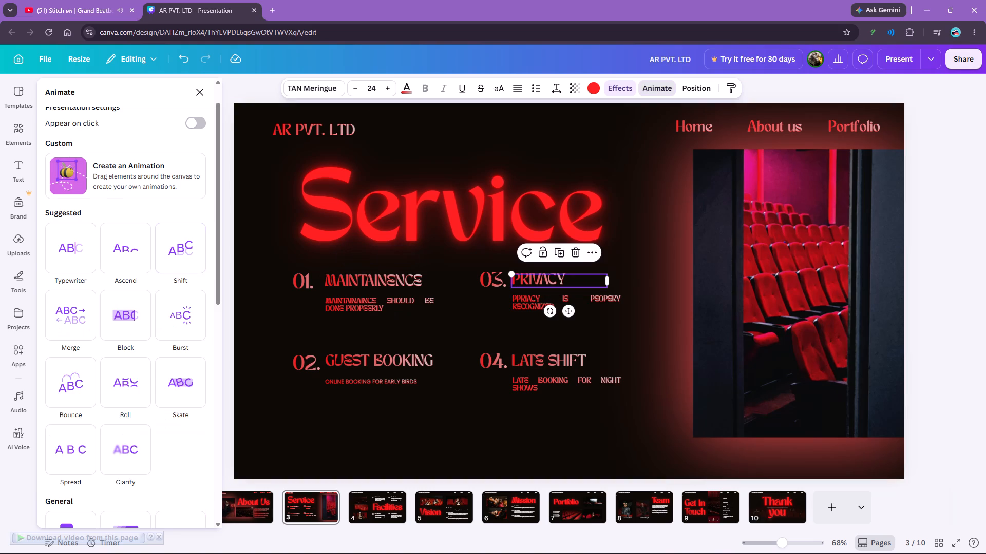
{"action": "left_click", "coordinate": [188, 254]}
{"action": "left_click", "coordinate": [372, 353]}
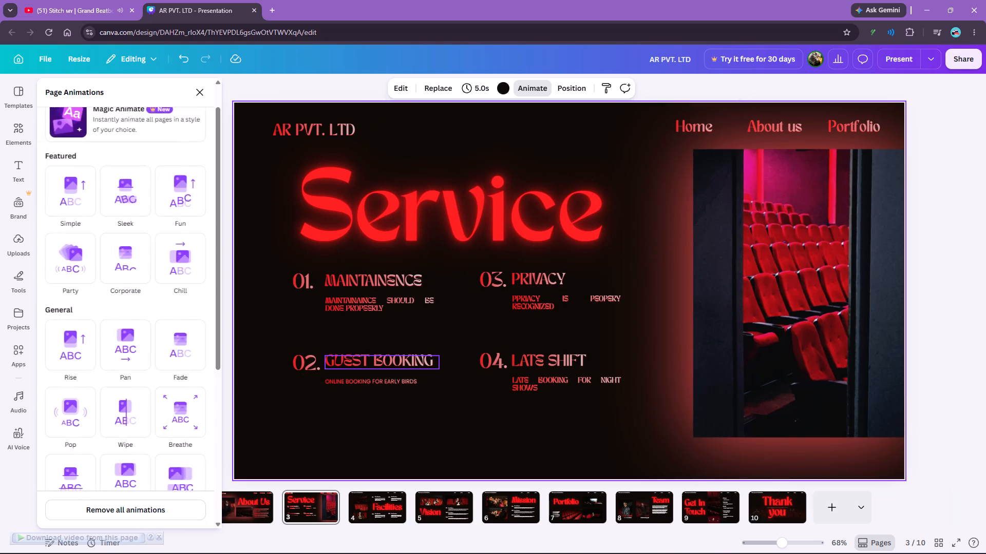
{"action": "left_click", "coordinate": [371, 359]}
{"action": "left_click", "coordinate": [180, 259]}
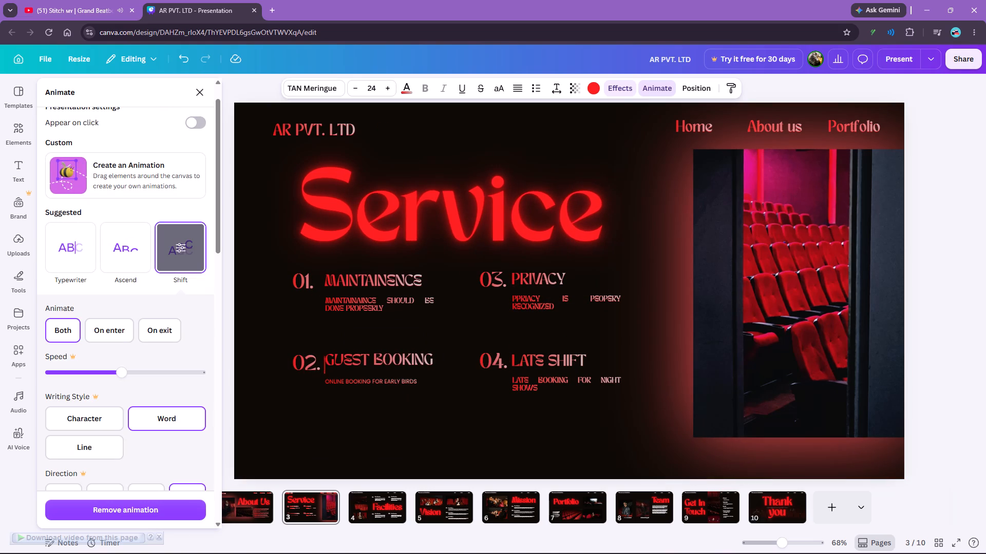
{"action": "left_click", "coordinate": [532, 359]}
{"action": "left_click", "coordinate": [189, 260]}
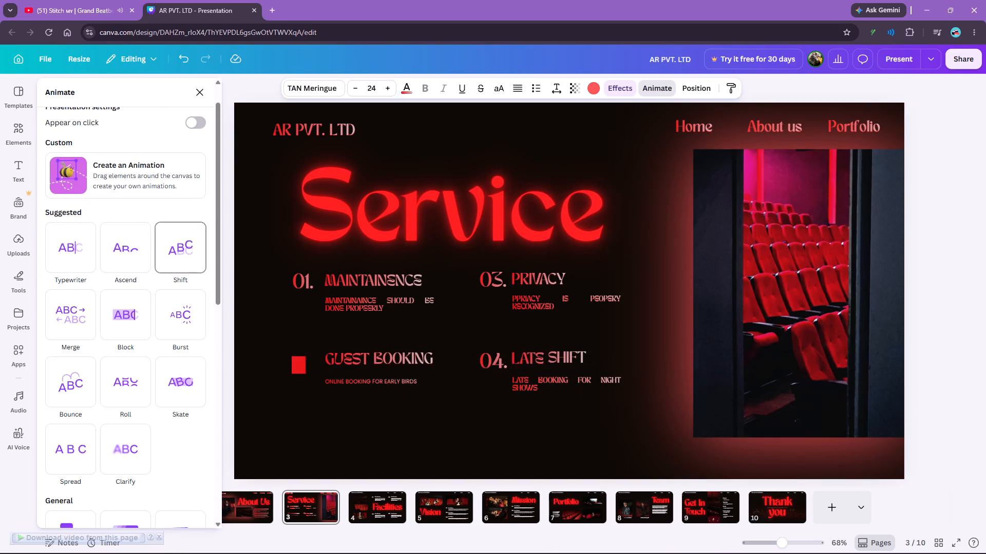
Apply the Burst text animation to the four paragraphs under the numbered headings on the Service slide.
{"action": "left_click", "coordinate": [351, 304]}
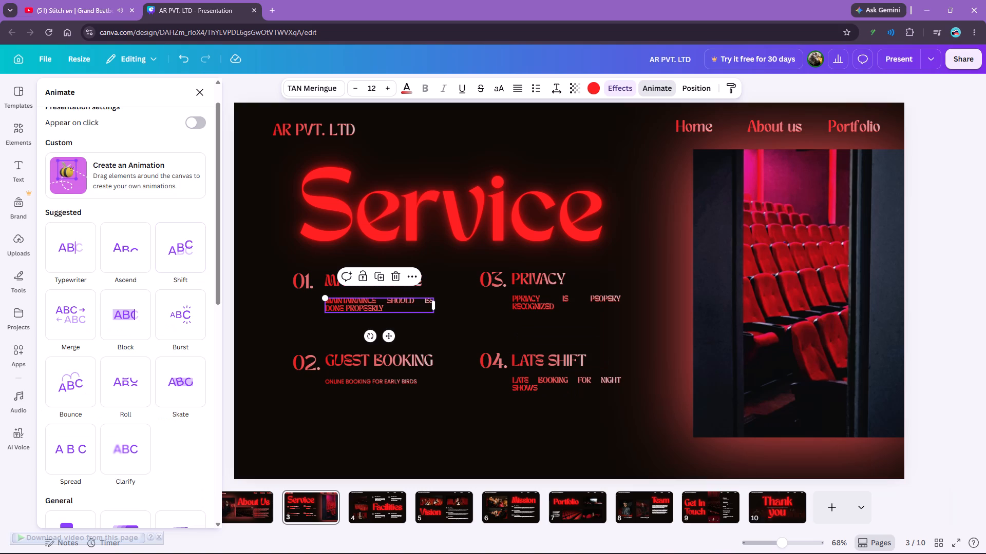
{"action": "left_click", "coordinate": [181, 327]}
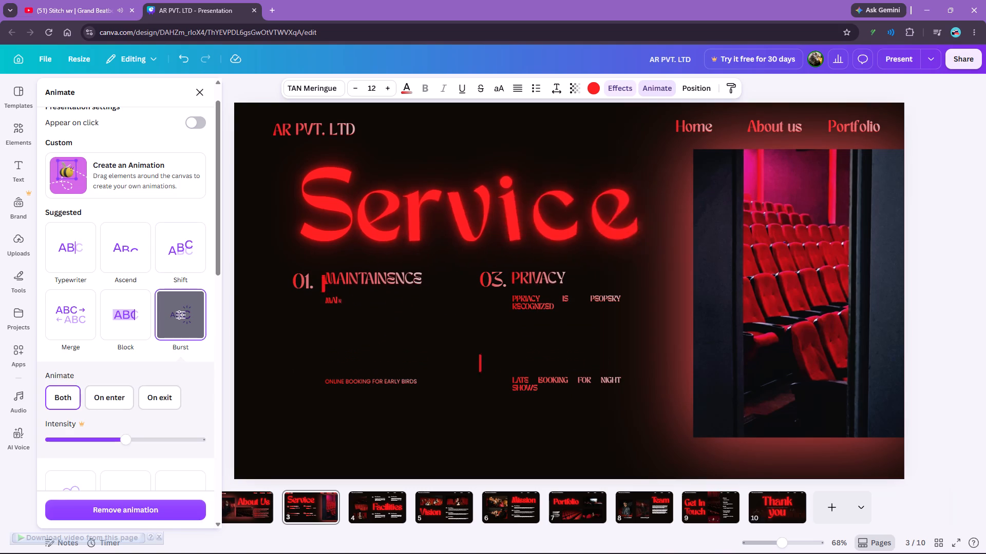
{"action": "left_click", "coordinate": [527, 302]}
{"action": "left_click", "coordinate": [184, 311]}
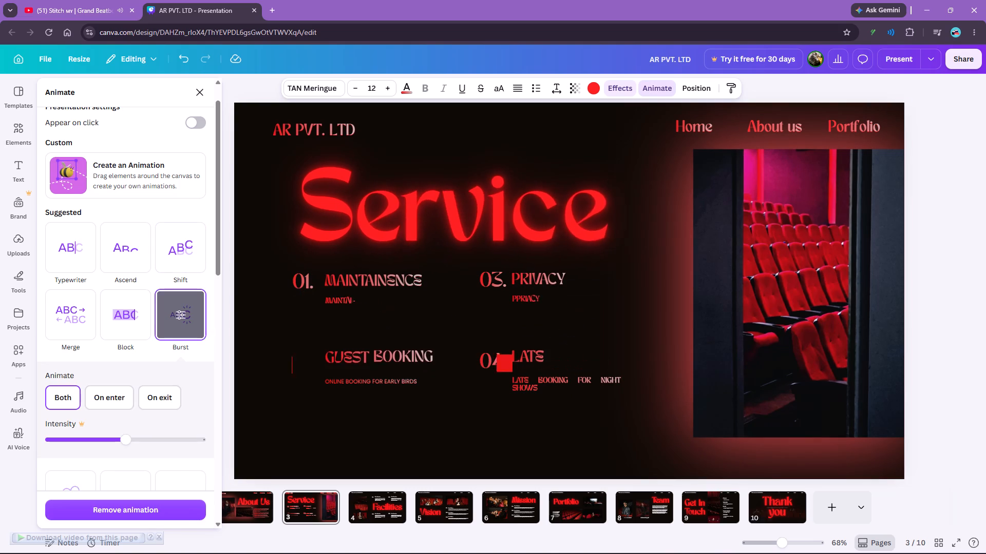
{"action": "left_click", "coordinate": [368, 381]}
{"action": "left_click", "coordinate": [194, 316]}
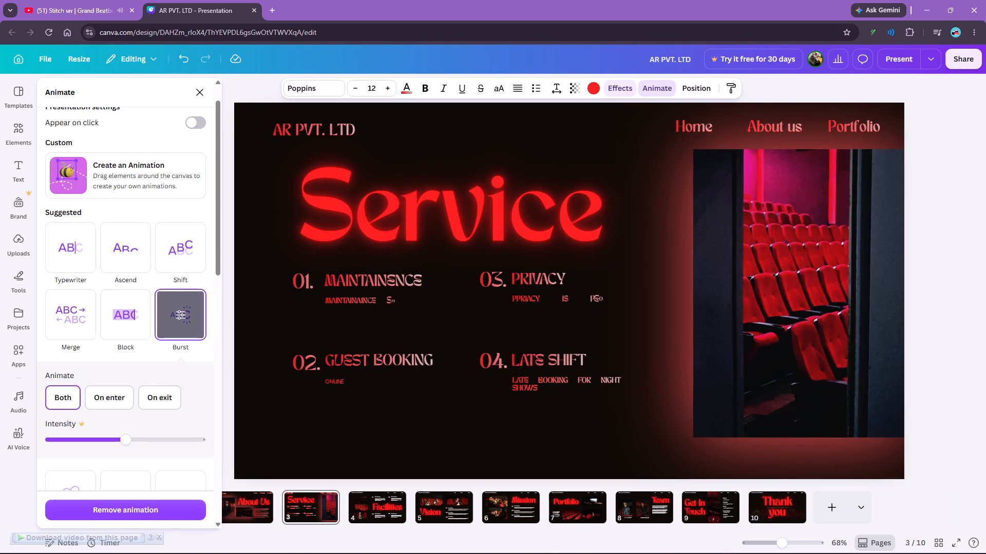
{"action": "left_click", "coordinate": [577, 385]}
{"action": "left_click", "coordinate": [178, 303]}
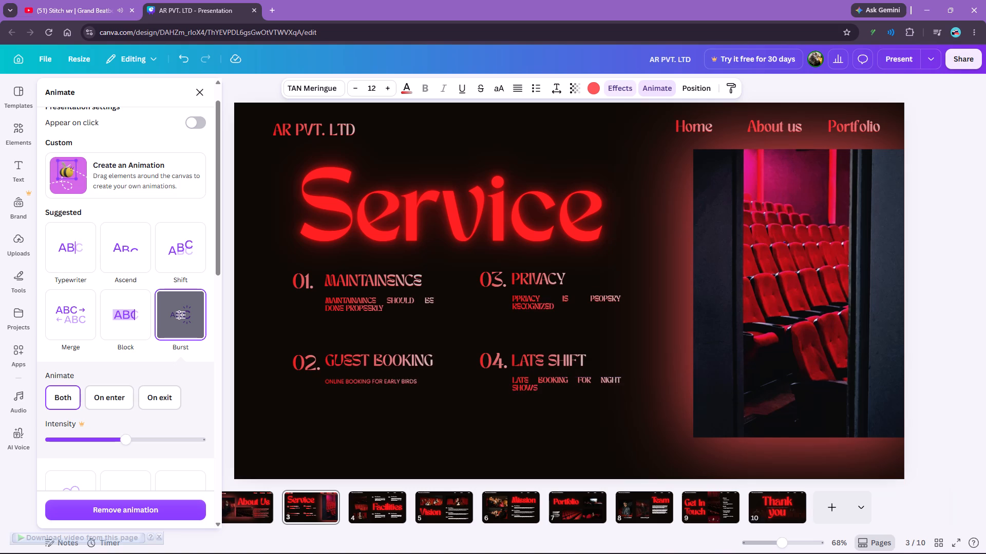
Play the presentation full screen from the CINEMA slide and examine the animations through the Service and Facilities slides.
{"action": "scroll", "coordinate": [395, 286], "scroll_direction": "down", "scroll_amount": 3}
{"action": "scroll", "coordinate": [388, 283], "scroll_direction": "up", "scroll_amount": 2}
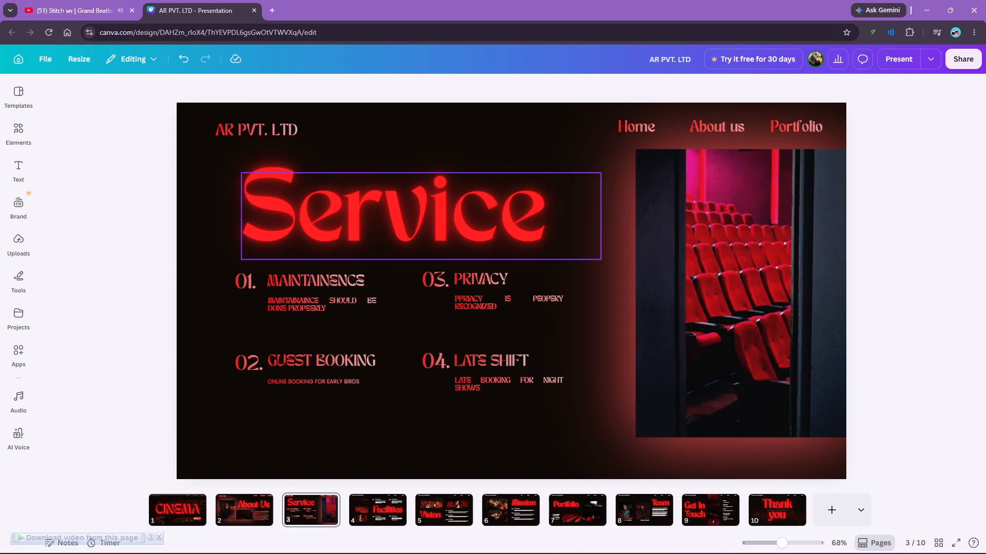
{"action": "scroll", "coordinate": [552, 235], "scroll_direction": "up", "scroll_amount": 6}
{"action": "left_click", "coordinate": [895, 62]}
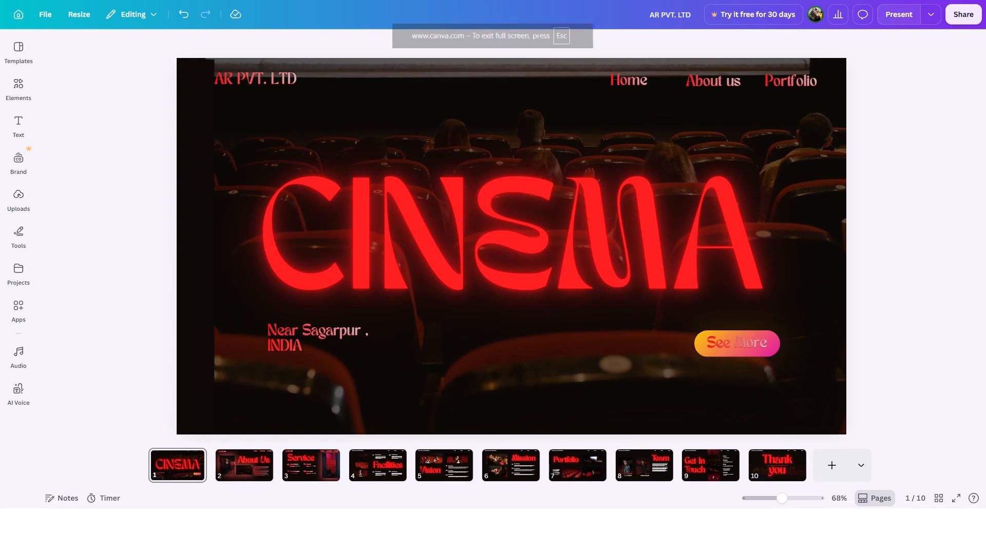
{"action": "left_click", "coordinate": [724, 260]}
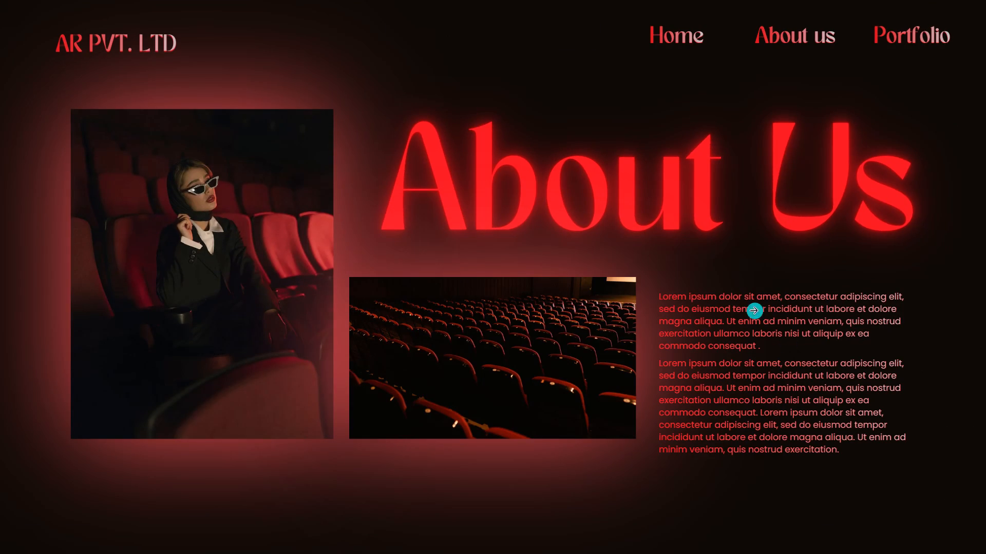
{"action": "left_click", "coordinate": [715, 294]}
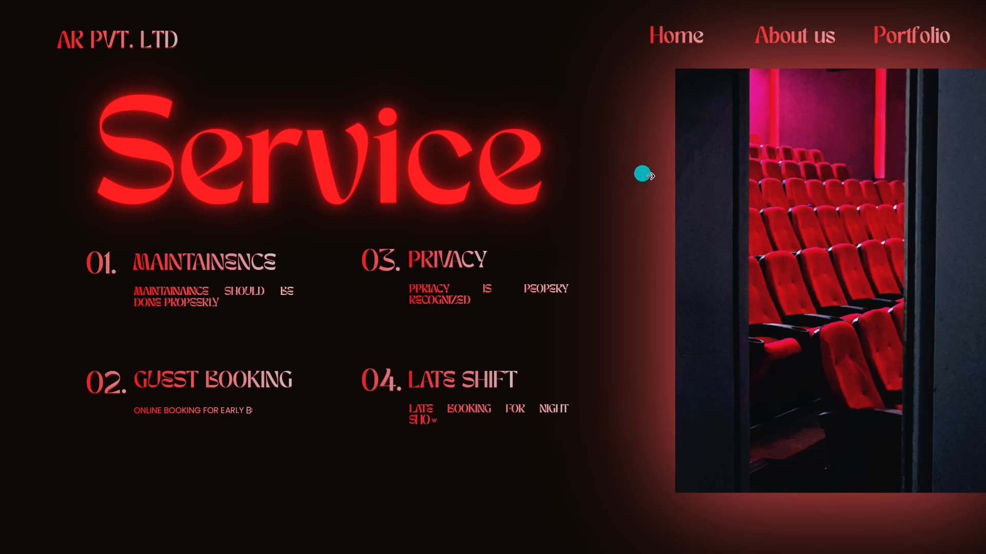
{"action": "left_click", "coordinate": [609, 327]}
{"action": "left_click", "coordinate": [609, 327]}
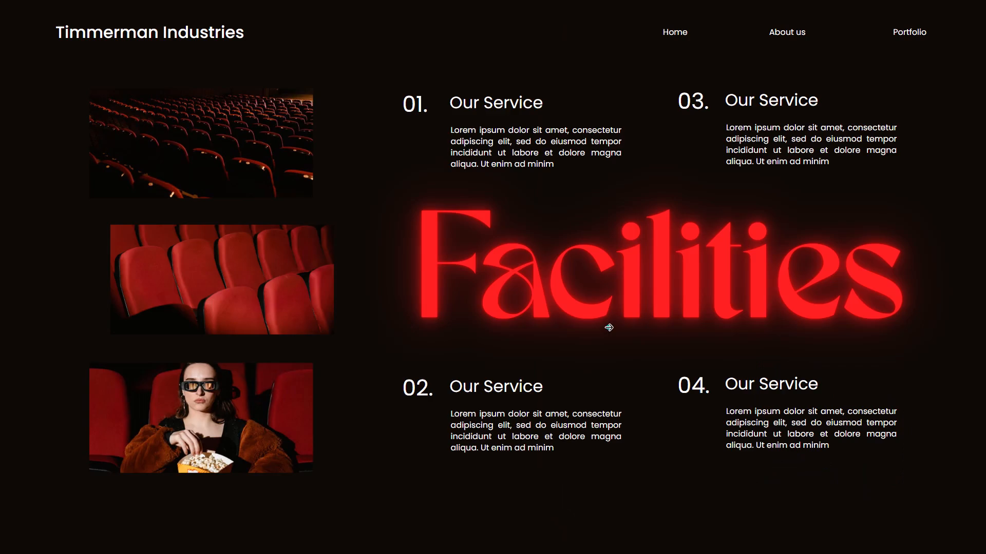
{"action": "key", "text": "Escape"}
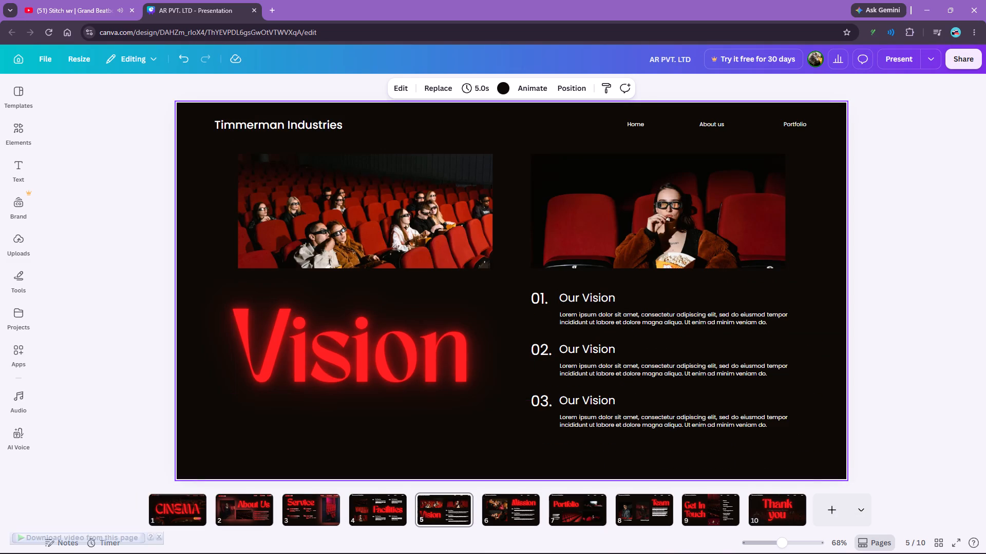
Apply the Breathe animation to the wide photo of cinema seats on the About Us slide.
{"action": "left_click", "coordinate": [178, 511]}
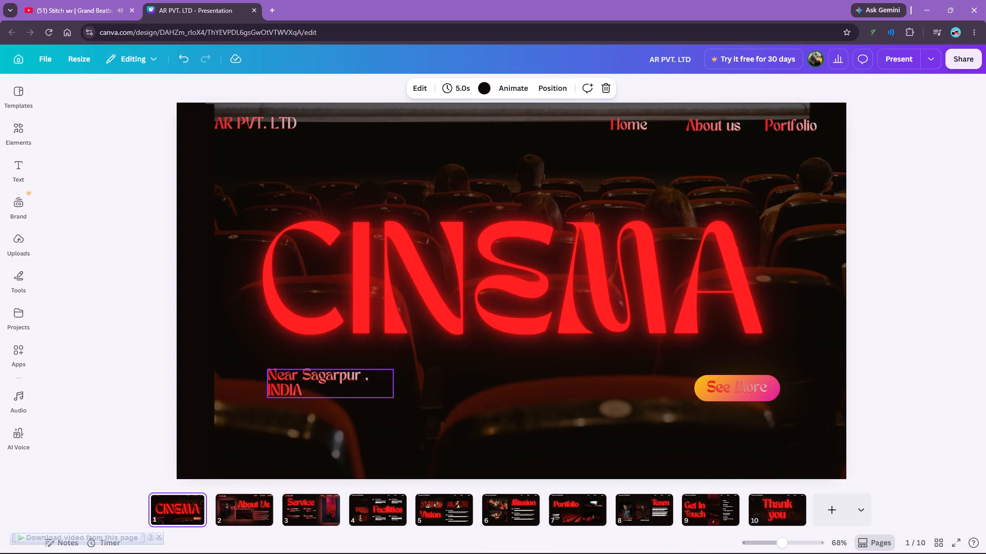
{"action": "left_click", "coordinate": [255, 498]}
{"action": "left_click", "coordinate": [465, 352]}
{"action": "left_click", "coordinate": [645, 84]}
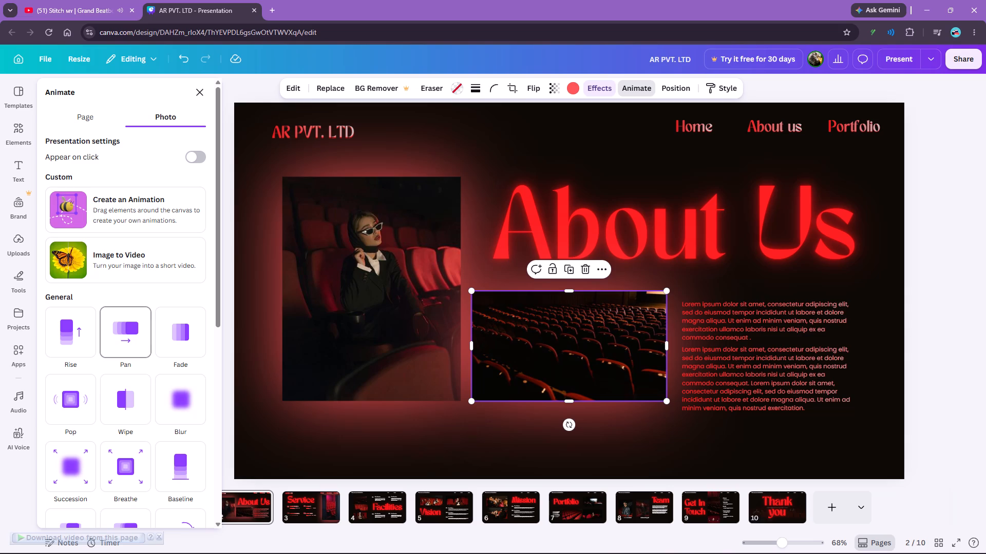
{"action": "scroll", "coordinate": [127, 327], "scroll_direction": "down", "scroll_amount": 2}
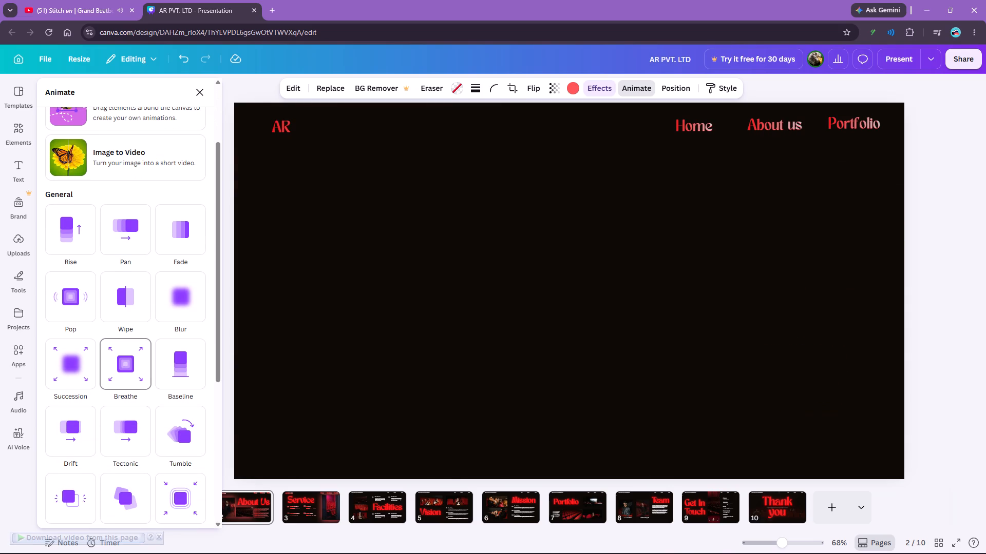
{"action": "left_click", "coordinate": [125, 360]}
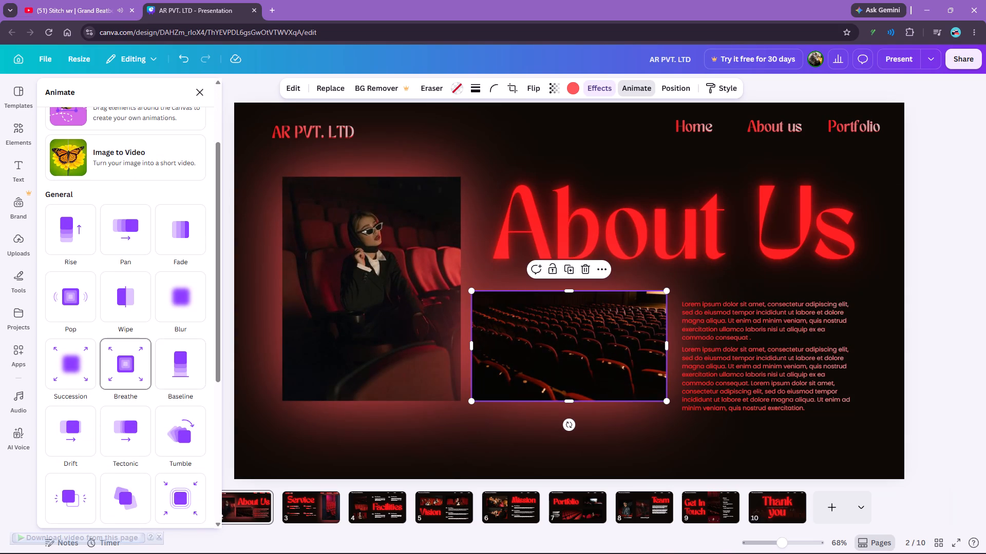
Look through the remaining photo animations and the page animations available for the About Us slide.
{"action": "scroll", "coordinate": [126, 459], "scroll_direction": "down", "scroll_amount": 4}
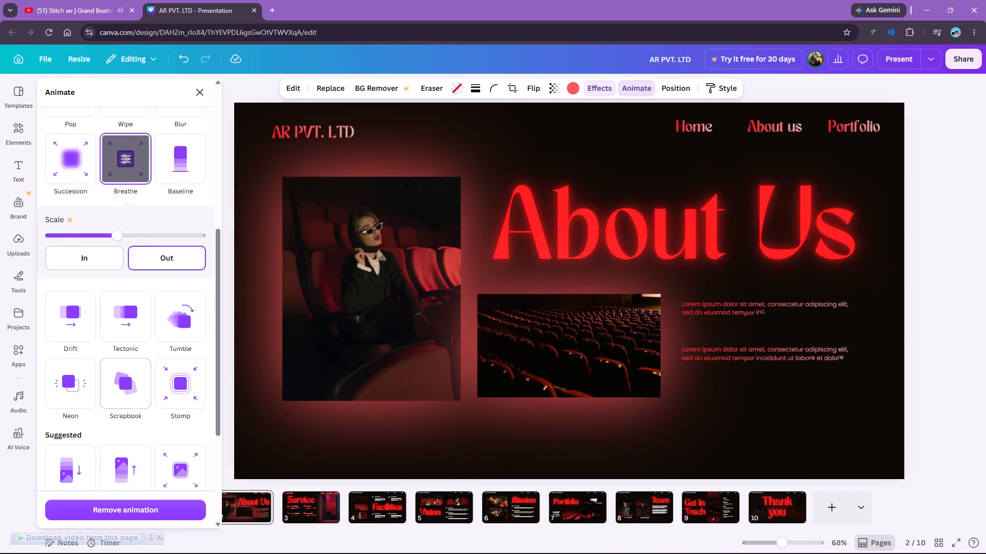
{"action": "scroll", "coordinate": [101, 365], "scroll_direction": "down", "scroll_amount": 4}
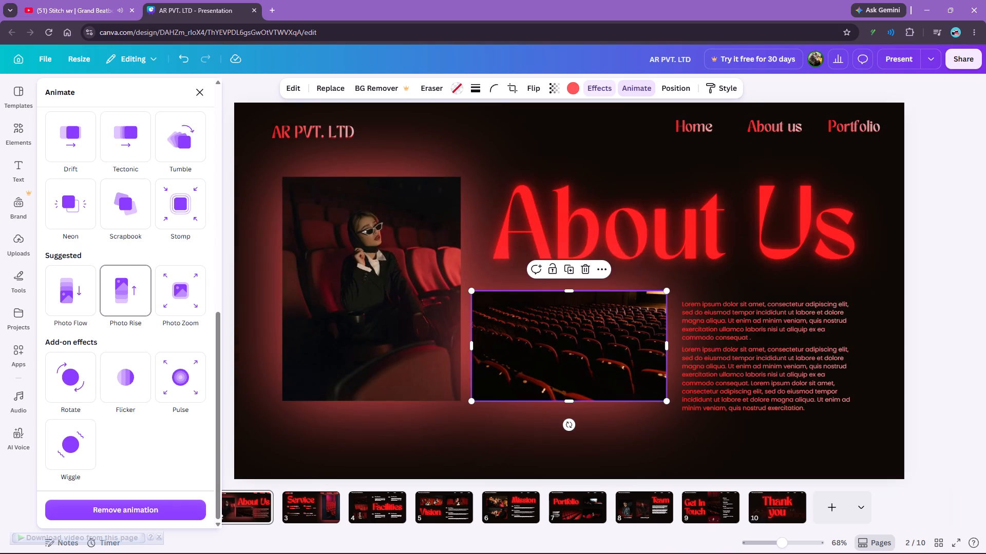
{"action": "scroll", "coordinate": [129, 306], "scroll_direction": "up", "scroll_amount": 7}
{"action": "scroll", "coordinate": [119, 347], "scroll_direction": "up", "scroll_amount": 3}
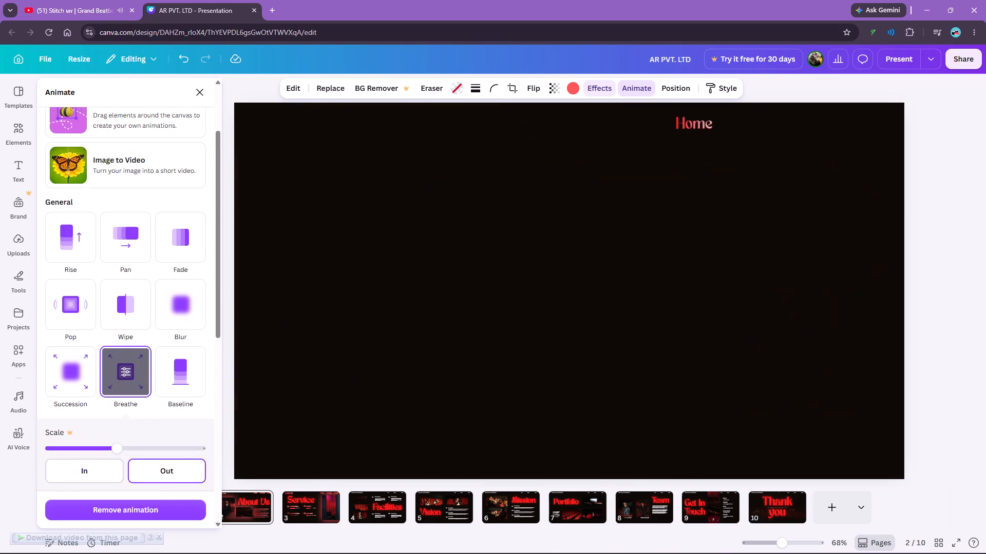
{"action": "scroll", "coordinate": [121, 349], "scroll_direction": "up", "scroll_amount": 4}
{"action": "left_click", "coordinate": [86, 117]}
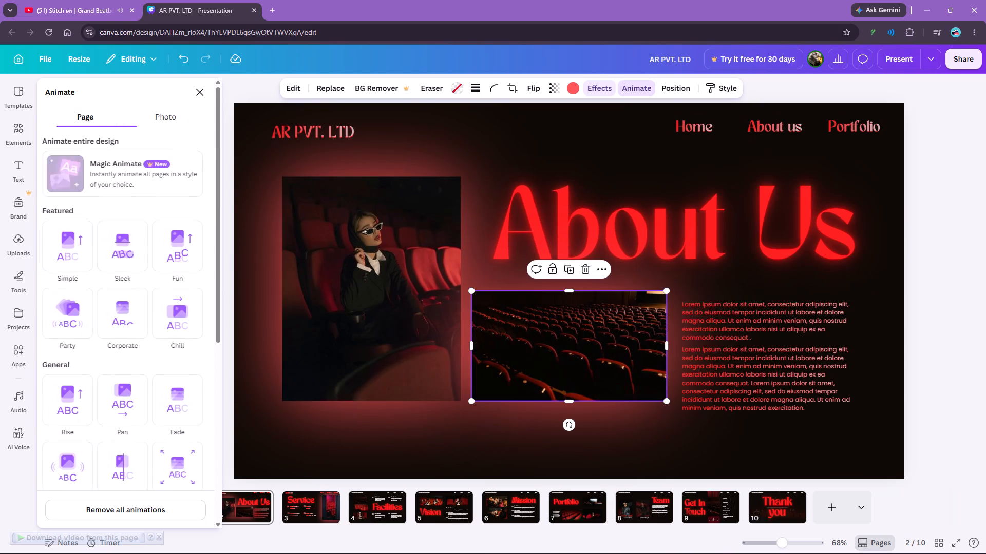
{"action": "left_click", "coordinate": [158, 122]}
{"action": "left_click", "coordinate": [199, 90]}
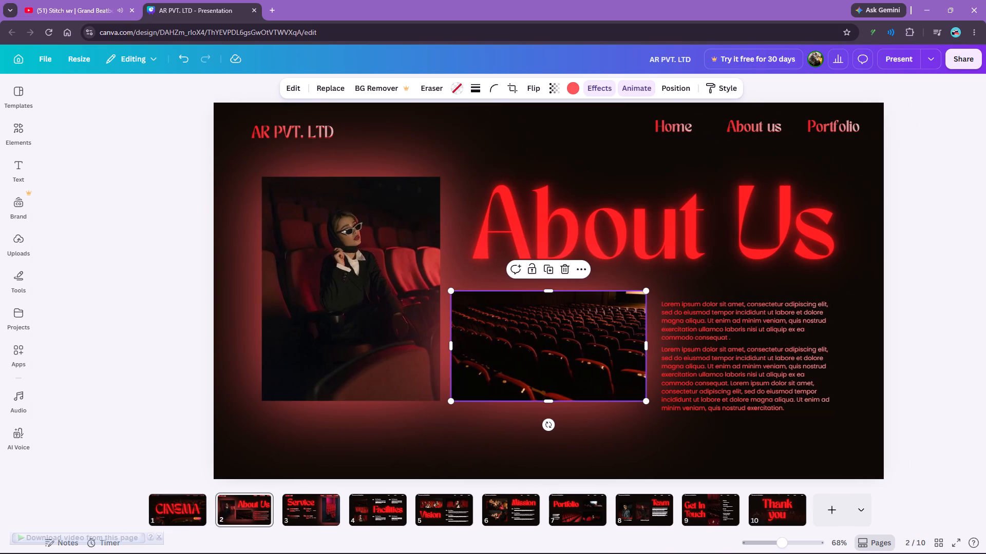
{"action": "left_click", "coordinate": [146, 138]}
Apply the Succession animation to the tall photo of red seats on the Service slide.
{"action": "scroll", "coordinate": [543, 285], "scroll_direction": "down", "scroll_amount": 2}
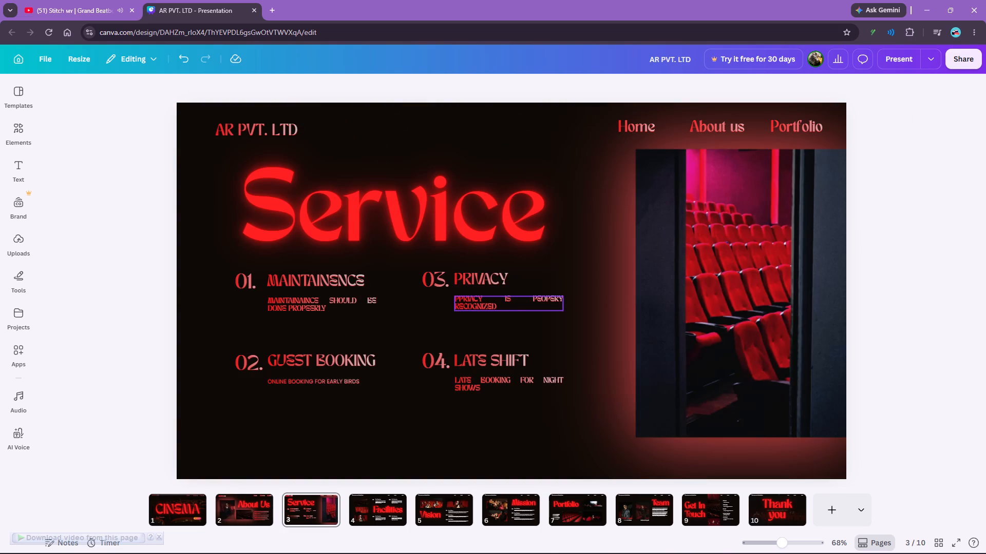
{"action": "left_click", "coordinate": [657, 278]}
{"action": "left_click", "coordinate": [635, 89]}
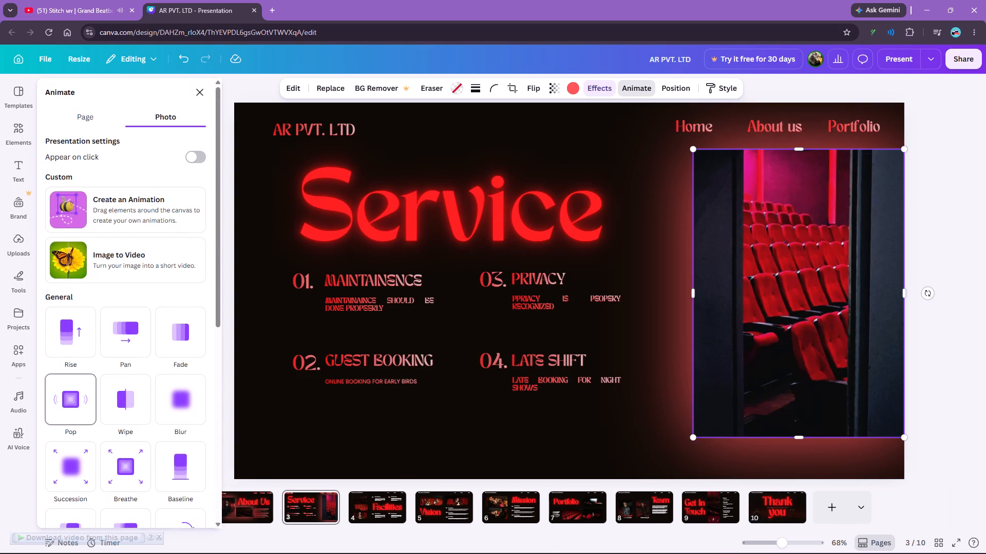
{"action": "scroll", "coordinate": [110, 404], "scroll_direction": "down", "scroll_amount": 3}
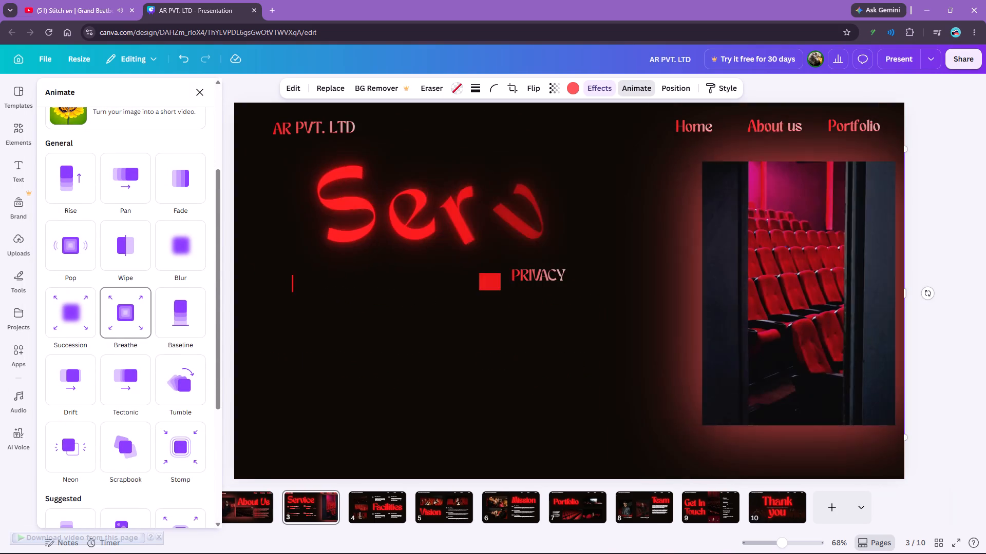
{"action": "left_click", "coordinate": [131, 310]}
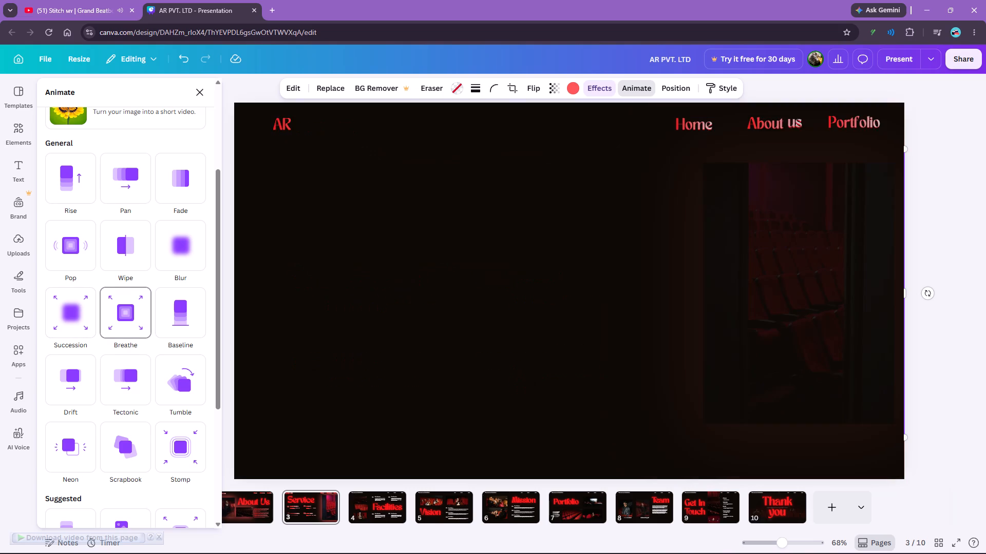
{"action": "left_click", "coordinate": [75, 302]}
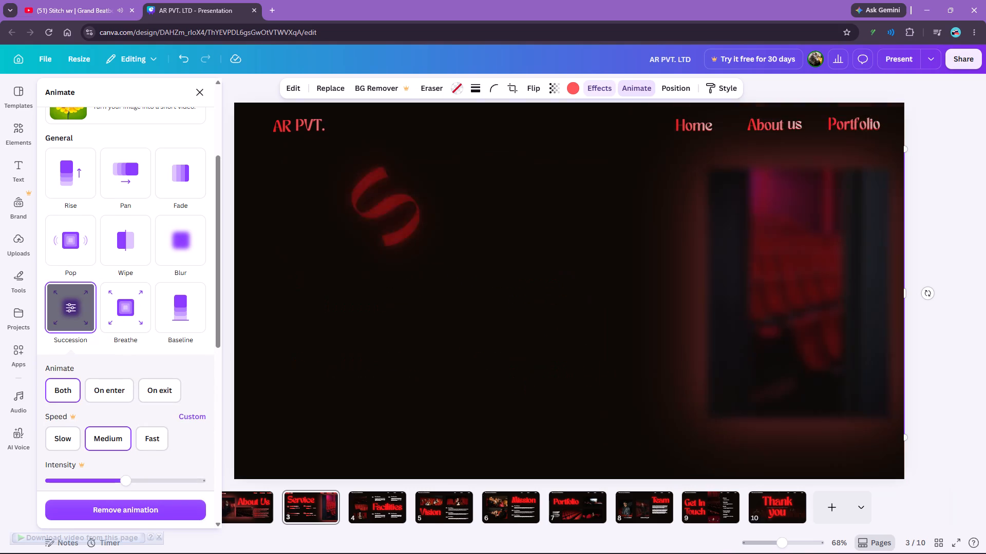
{"action": "left_click", "coordinate": [203, 89]}
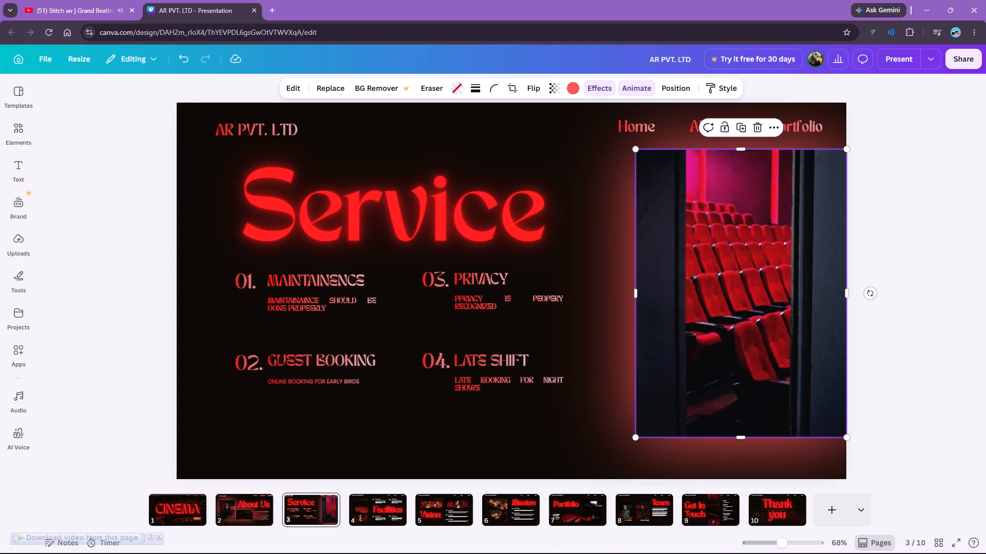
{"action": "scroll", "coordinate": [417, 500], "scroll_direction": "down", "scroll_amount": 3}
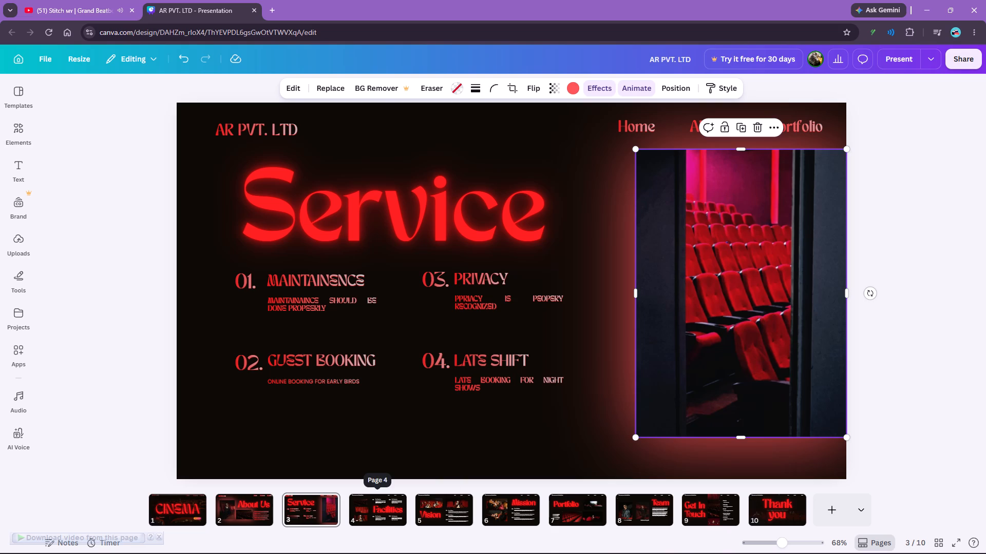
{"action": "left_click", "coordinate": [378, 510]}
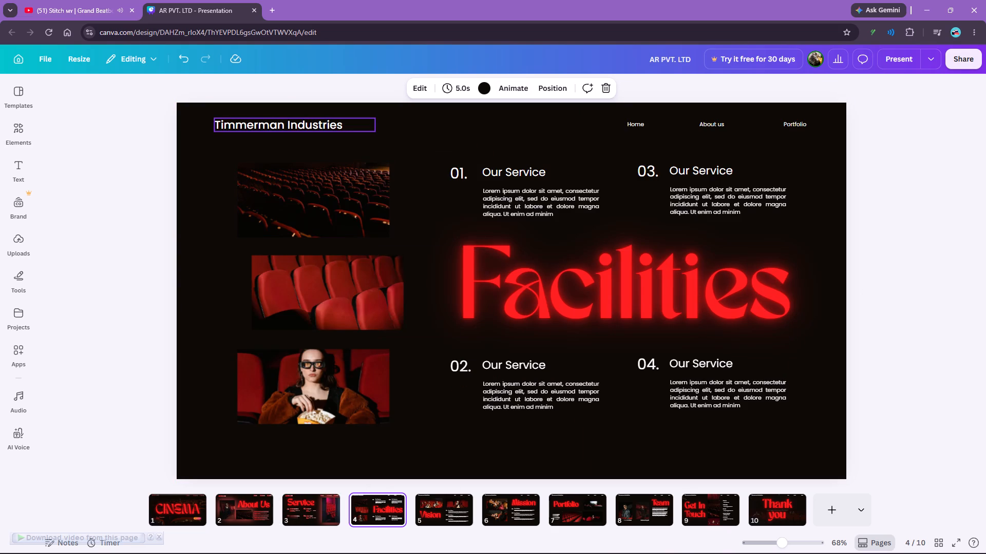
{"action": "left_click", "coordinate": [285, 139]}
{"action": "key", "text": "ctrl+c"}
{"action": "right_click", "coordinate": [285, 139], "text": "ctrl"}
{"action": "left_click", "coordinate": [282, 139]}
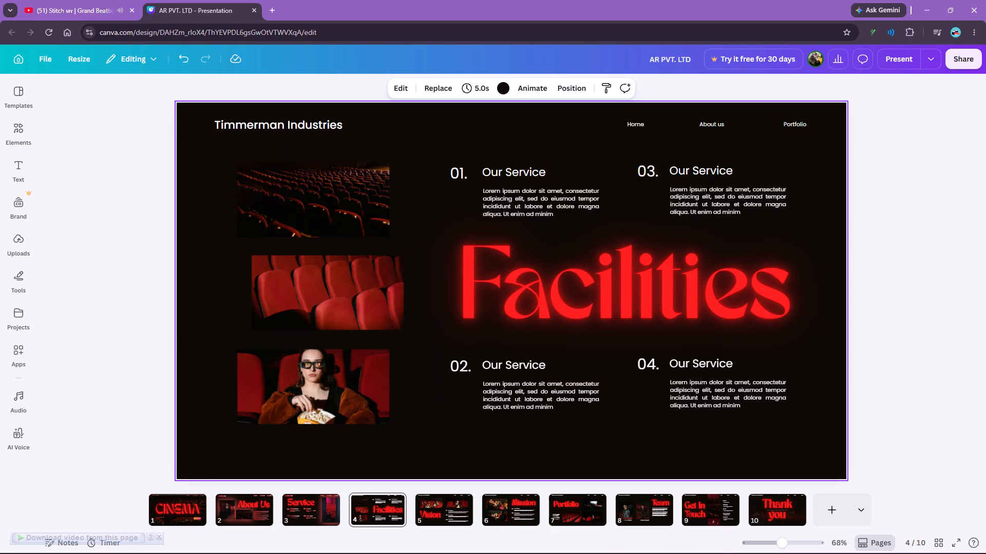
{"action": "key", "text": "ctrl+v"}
Copy the "AR PVT. LTD" header from the Service slide and paste it onto the Facilities slide.
{"action": "scroll", "coordinate": [235, 164], "scroll_direction": "up", "scroll_amount": 3}
{"action": "left_click", "coordinate": [261, 125]}
{"action": "key", "text": "ctrl+c"}
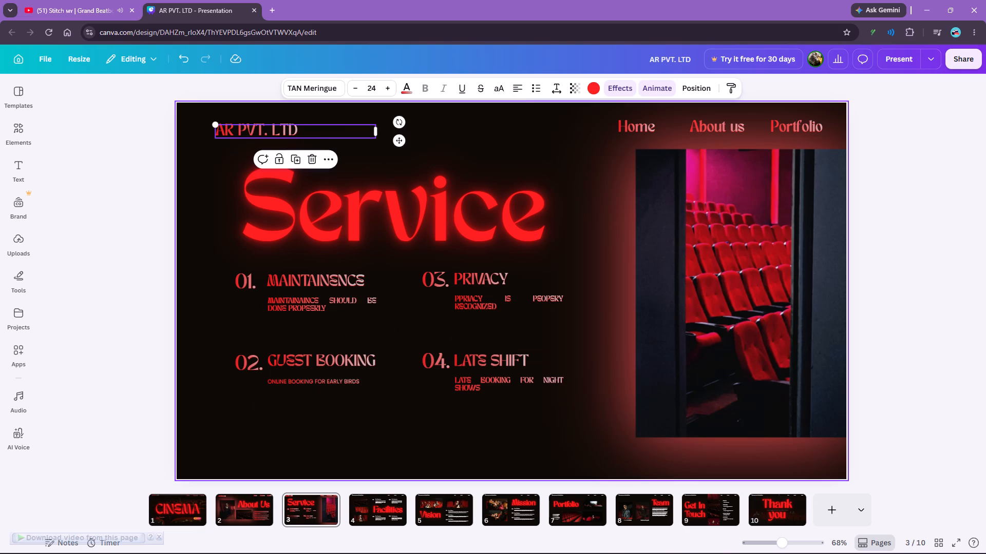
{"action": "scroll", "coordinate": [260, 145], "scroll_direction": "down", "scroll_amount": 2}
{"action": "left_click", "coordinate": [260, 147]}
{"action": "key", "text": "ctrl+v"}
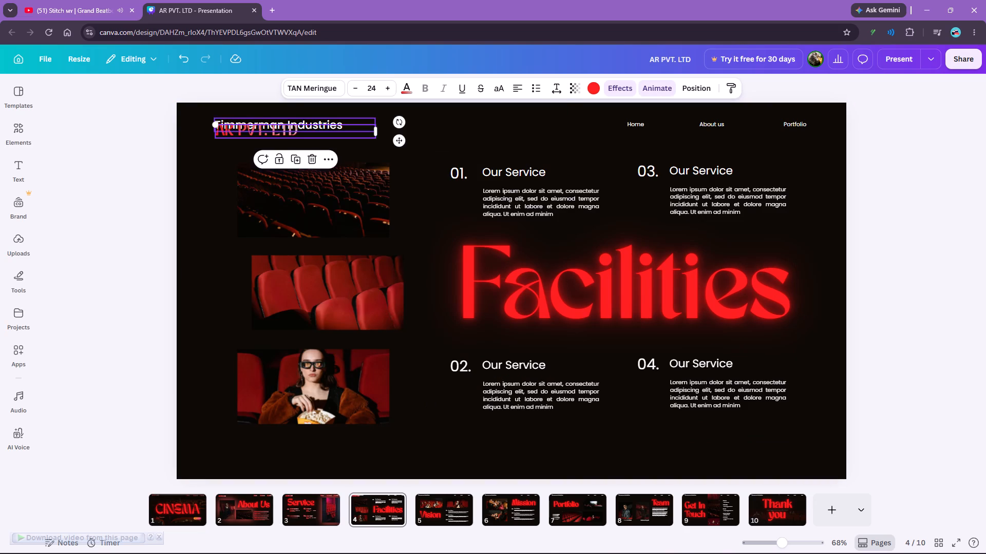
Delete the old "Timmerman Industries" header on the Facilities slide and shift the pasted "AR PVT. LTD" slightly to the right.
{"action": "left_click", "coordinate": [332, 117]}
{"action": "left_click", "coordinate": [309, 150]}
{"action": "left_click_drag", "start_coordinate": [276, 131], "coordinate": [290, 131]}
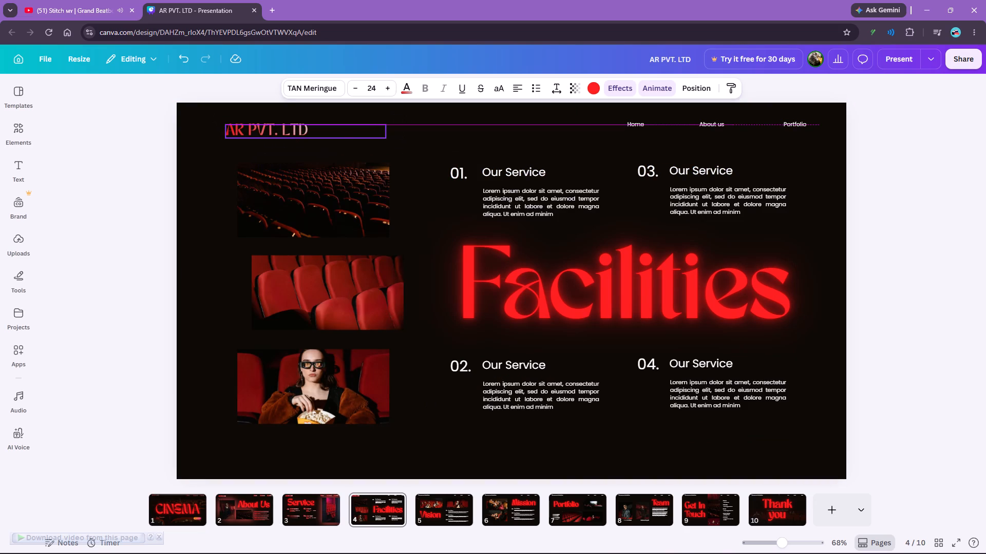
{"action": "left_click_drag", "start_coordinate": [290, 131], "coordinate": [291, 131]}
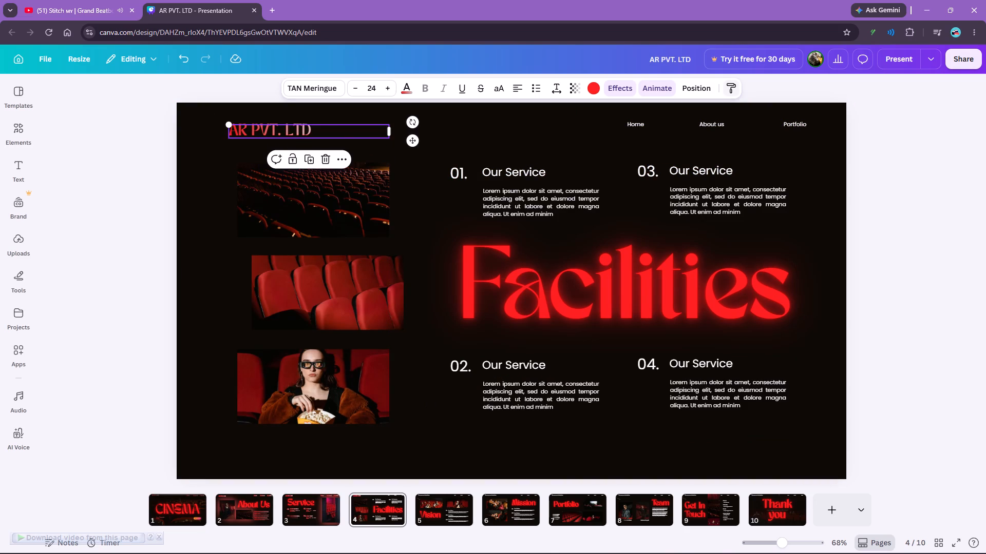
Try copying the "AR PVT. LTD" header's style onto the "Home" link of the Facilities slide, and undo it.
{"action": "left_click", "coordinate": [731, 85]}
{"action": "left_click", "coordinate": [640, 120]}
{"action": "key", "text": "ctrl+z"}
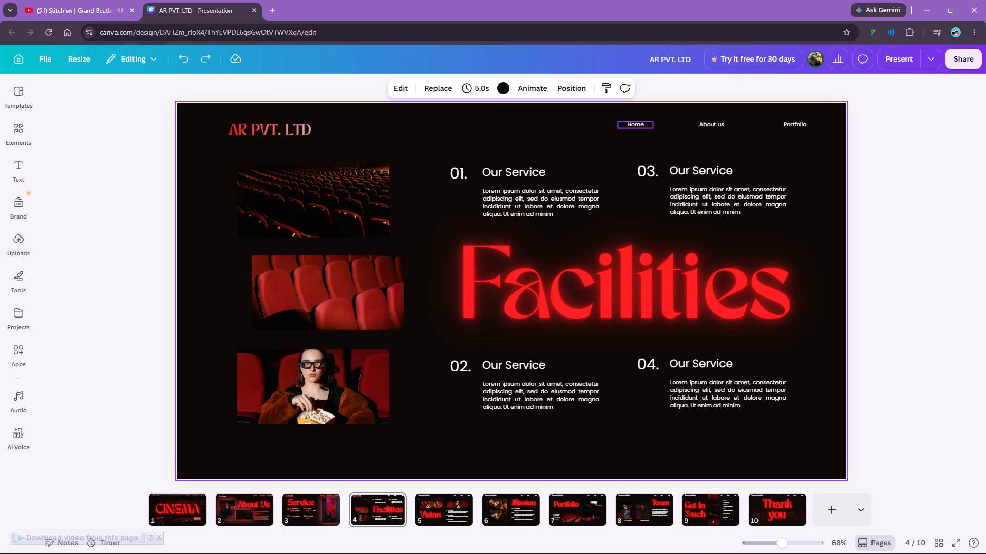
Copy the "AR PVT. LTD" header's style onto the "Home", "About us" and "Portfolio" links of the Facilities slide.
{"action": "left_click", "coordinate": [316, 126]}
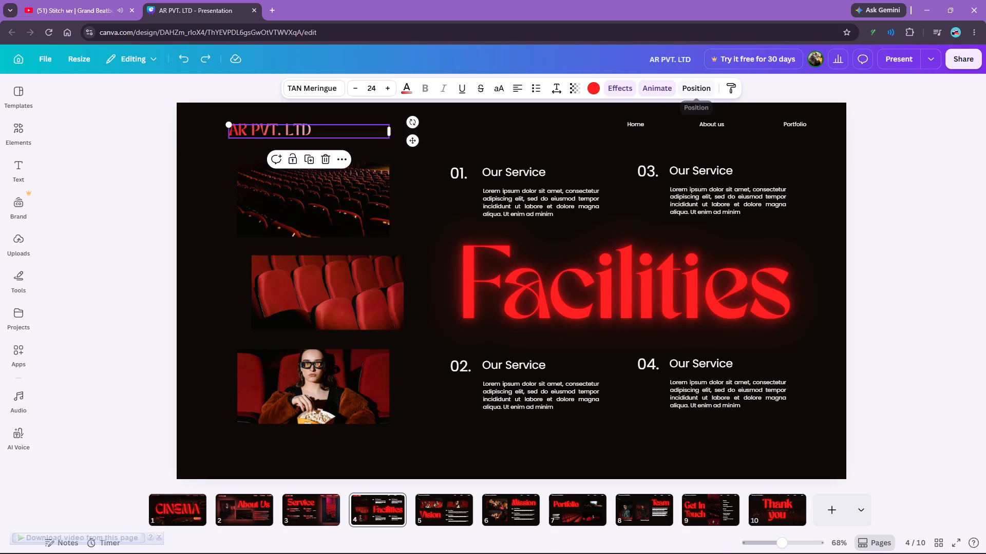
{"action": "left_click", "coordinate": [732, 89]}
{"action": "left_click", "coordinate": [635, 124]}
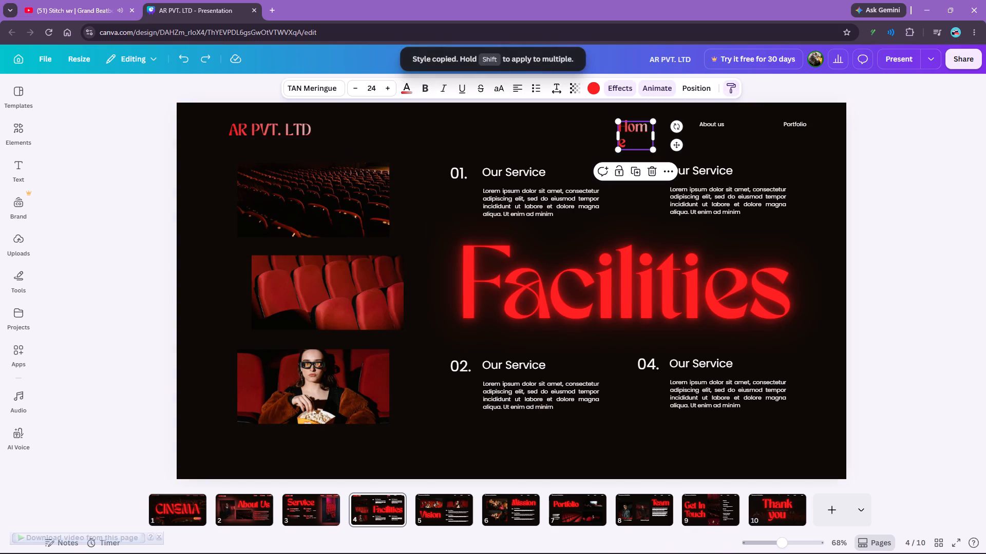
{"action": "left_click", "coordinate": [734, 86]}
{"action": "left_click", "coordinate": [714, 127]}
{"action": "left_click", "coordinate": [731, 86]}
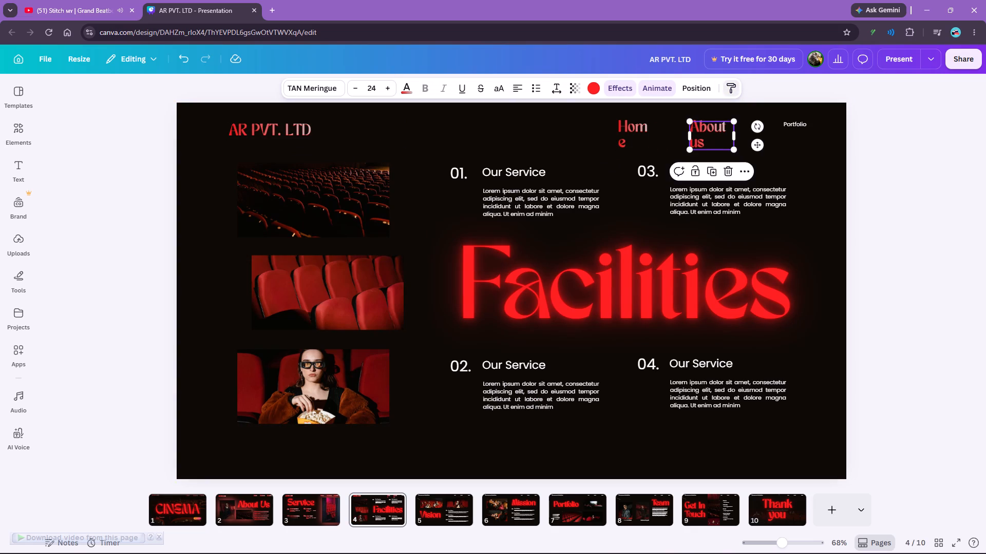
{"action": "left_click", "coordinate": [784, 122]}
Widen the "Home", "About us" and "Portfolio" text boxes so each link fits on one line.
{"action": "left_click", "coordinate": [635, 128]}
{"action": "left_click_drag", "start_coordinate": [657, 136], "coordinate": [662, 136]}
{"action": "left_click", "coordinate": [699, 130]}
{"action": "left_click_drag", "start_coordinate": [736, 138], "coordinate": [745, 137]}
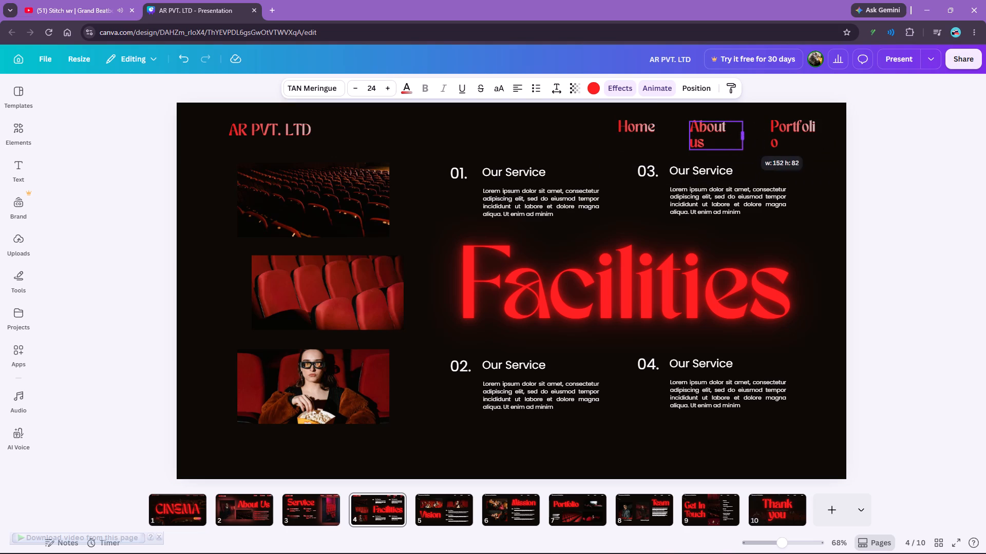
{"action": "left_click_drag", "start_coordinate": [745, 137], "coordinate": [748, 137]}
{"action": "left_click", "coordinate": [788, 128]}
{"action": "left_click_drag", "start_coordinate": [822, 136], "coordinate": [831, 136]}
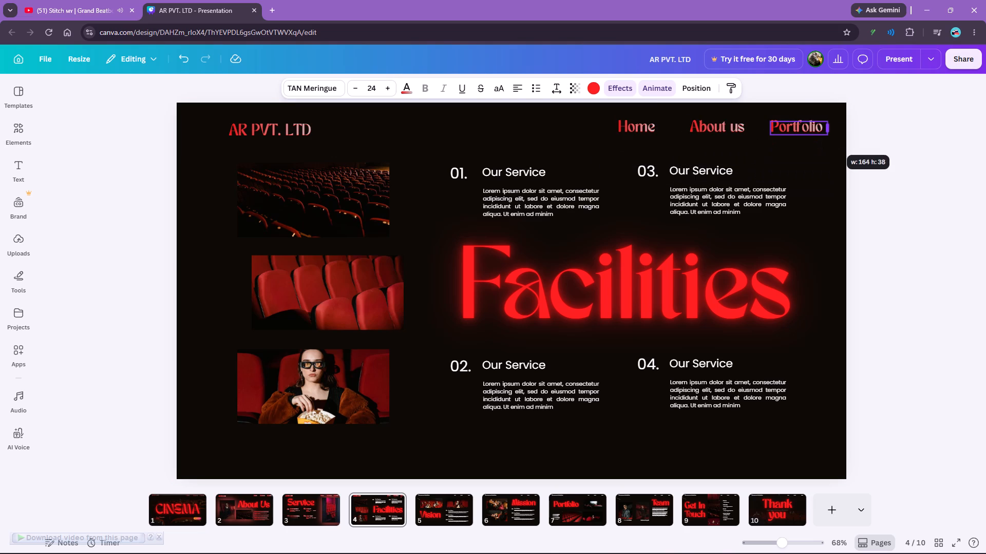
{"action": "left_click_drag", "start_coordinate": [831, 136], "coordinate": [828, 136]}
{"action": "left_click", "coordinate": [877, 160]}
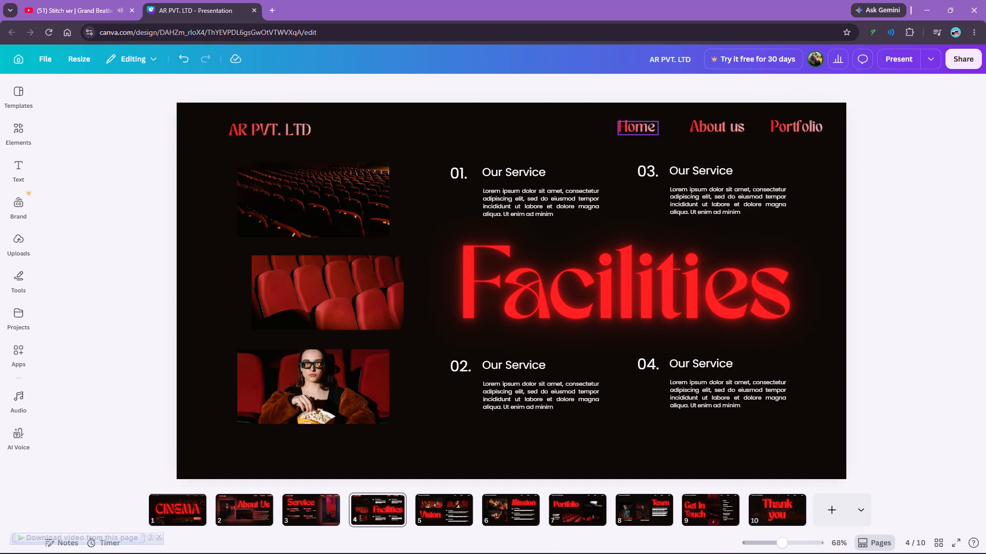
Apply the #eb1818 to #c6c0c0 linear gradient to the number, "Our Service" heading and paragraph of item 01.
{"action": "left_click", "coordinate": [466, 178]}
{"action": "left_click", "coordinate": [412, 87]}
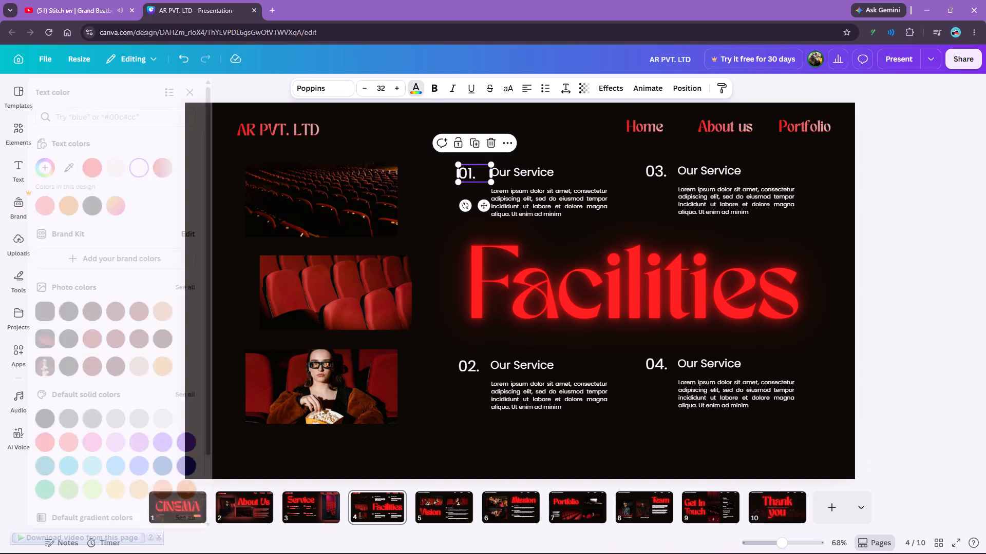
{"action": "left_click", "coordinate": [171, 163]}
{"action": "left_click", "coordinate": [575, 174]}
{"action": "left_click", "coordinate": [174, 164]}
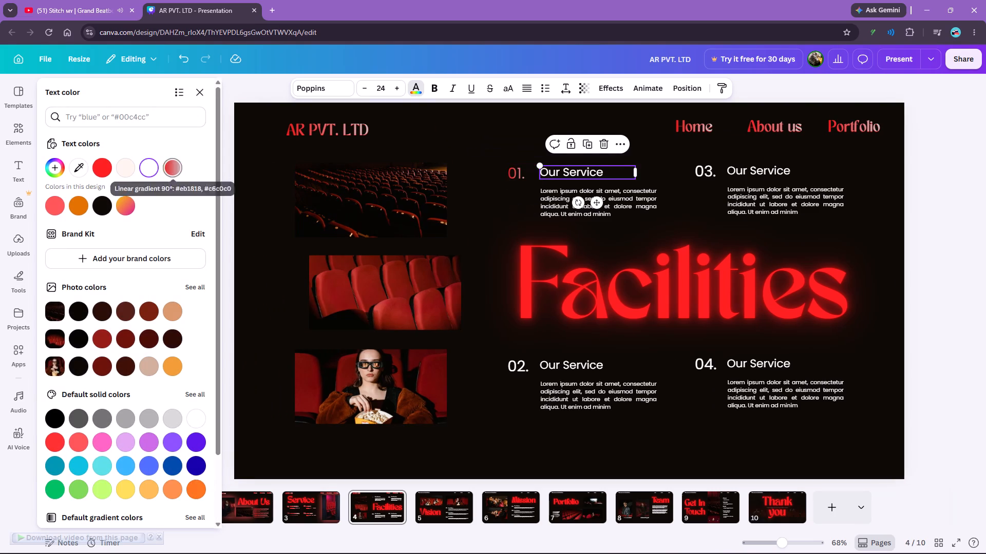
{"action": "left_click", "coordinate": [620, 192]}
{"action": "left_click", "coordinate": [169, 170]}
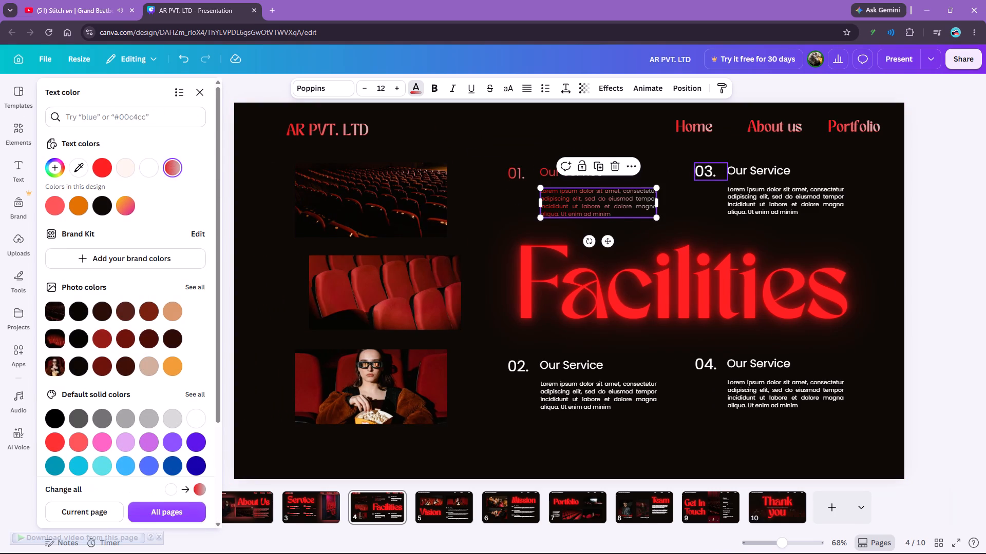
Apply the same red-grey gradient to the number, heading and paragraph of item 03.
{"action": "left_click", "coordinate": [706, 172]}
{"action": "left_click", "coordinate": [170, 168]}
{"action": "left_click", "coordinate": [764, 174]}
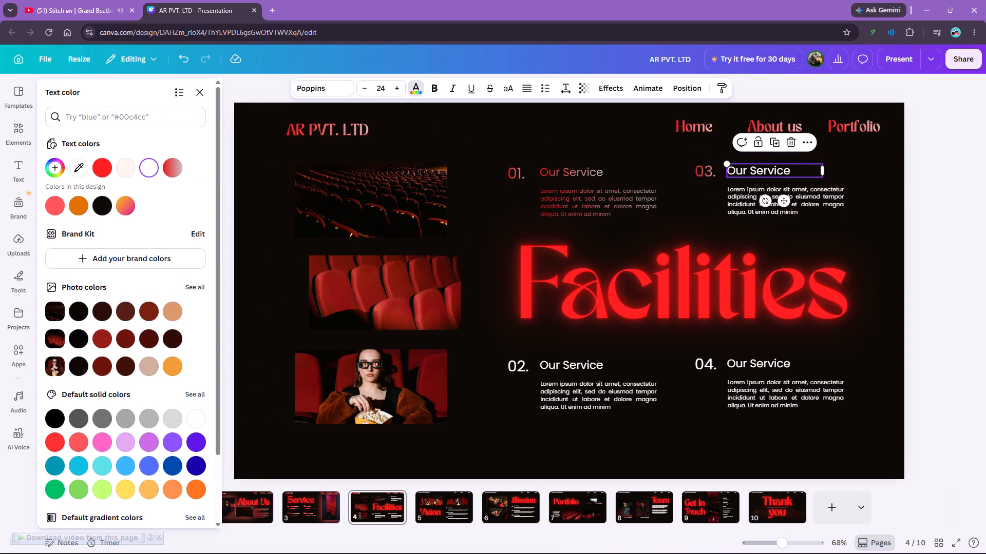
{"action": "left_click", "coordinate": [175, 169]}
{"action": "left_click", "coordinate": [796, 202]}
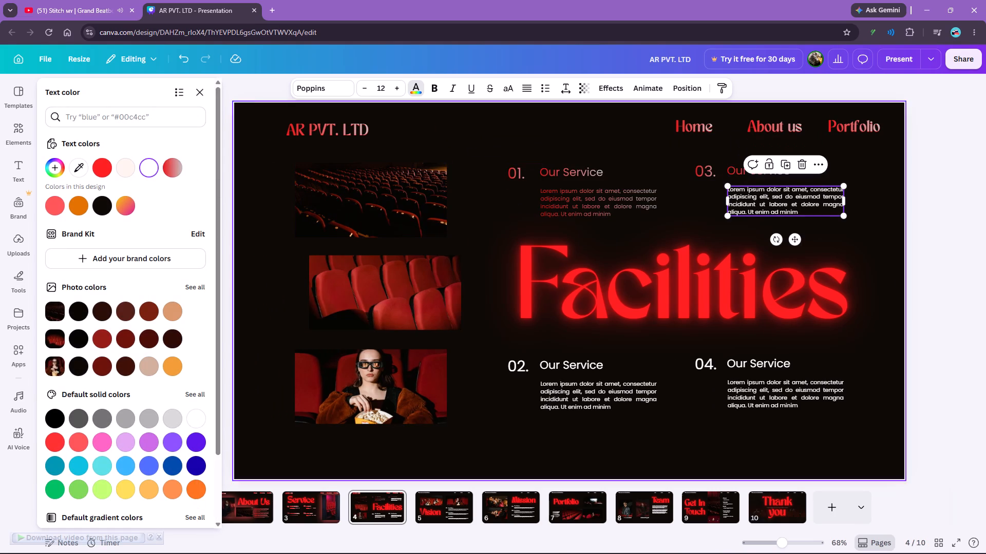
{"action": "left_click", "coordinate": [175, 171]}
Apply the same red-grey gradient to the number, heading and paragraph of item 02.
{"action": "left_click", "coordinate": [520, 369]}
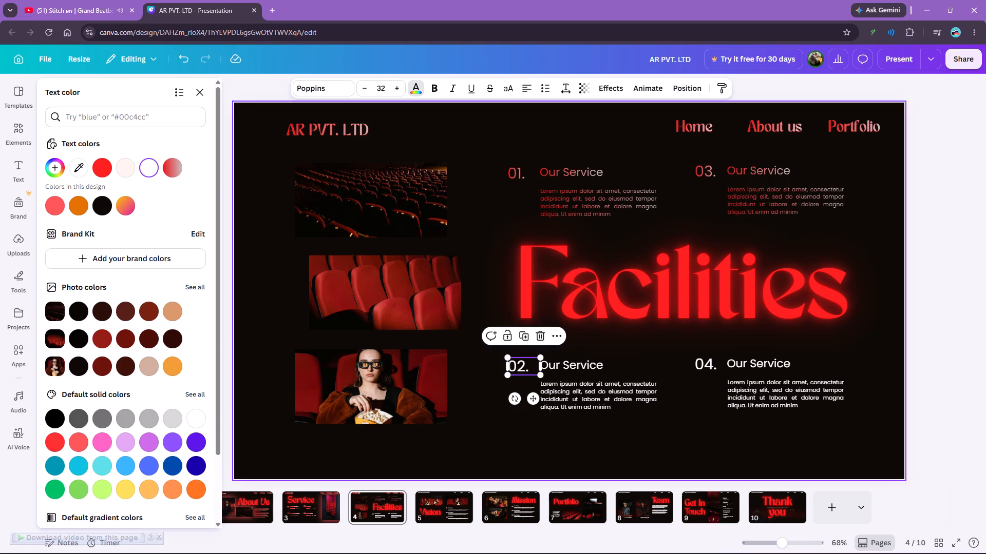
{"action": "left_click", "coordinate": [168, 166]}
{"action": "left_click", "coordinate": [574, 367]}
{"action": "left_click", "coordinate": [174, 171]}
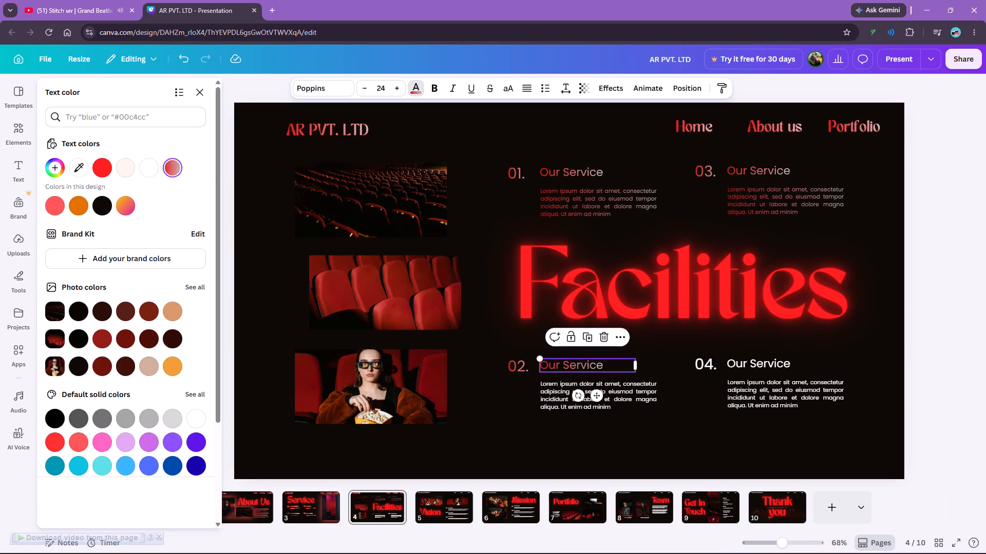
{"action": "left_click", "coordinate": [590, 402]}
{"action": "left_click", "coordinate": [170, 170]}
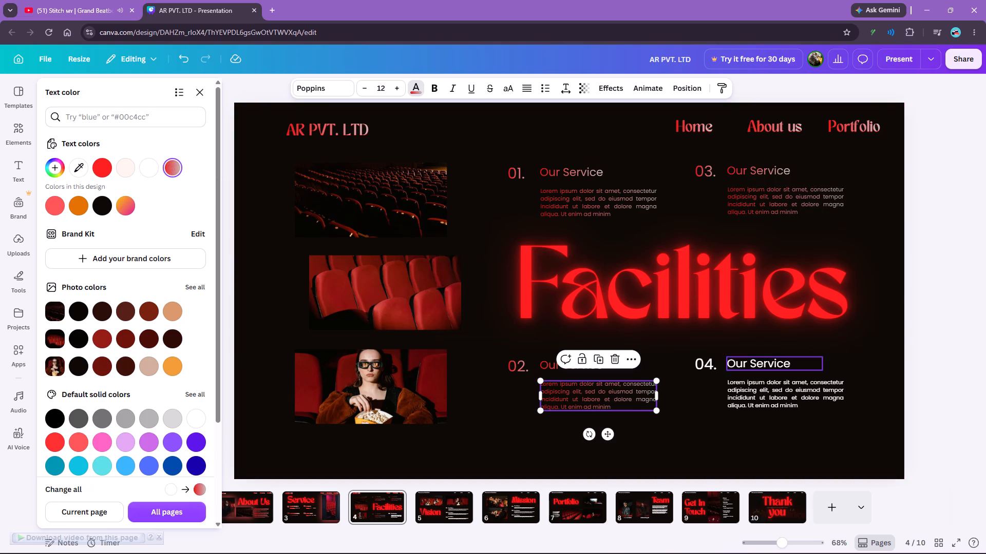
Apply the same red-grey gradient to the number, heading and paragraph of item 04, and close the text colours.
{"action": "left_click", "coordinate": [708, 363]}
{"action": "left_click", "coordinate": [175, 171]}
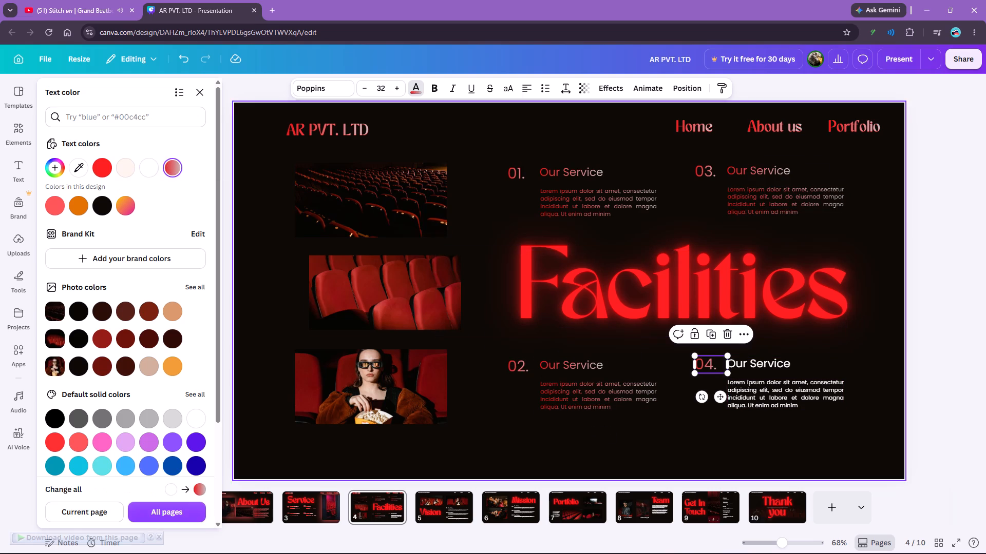
{"action": "left_click", "coordinate": [765, 363]}
{"action": "left_click", "coordinate": [169, 170]}
{"action": "left_click", "coordinate": [743, 406]}
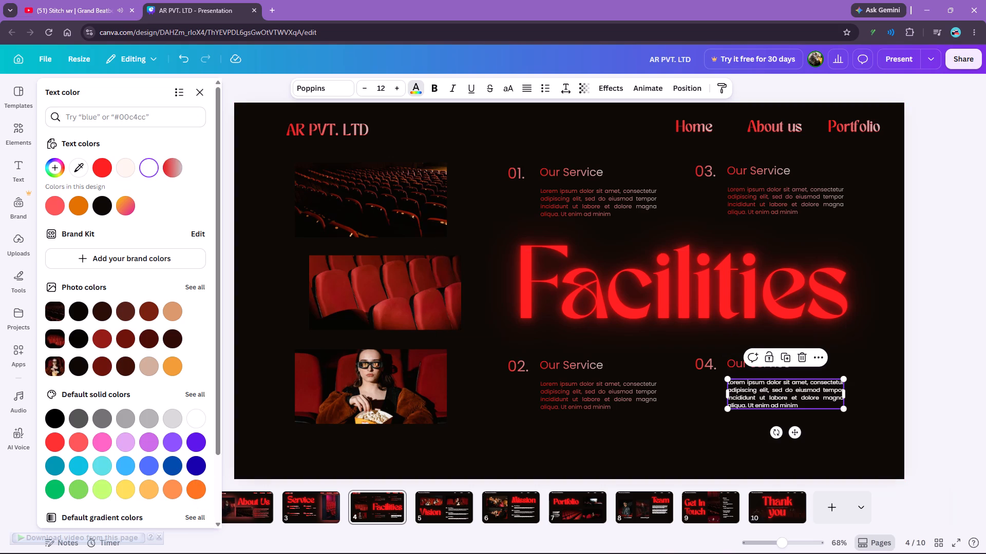
{"action": "left_click", "coordinate": [167, 171]}
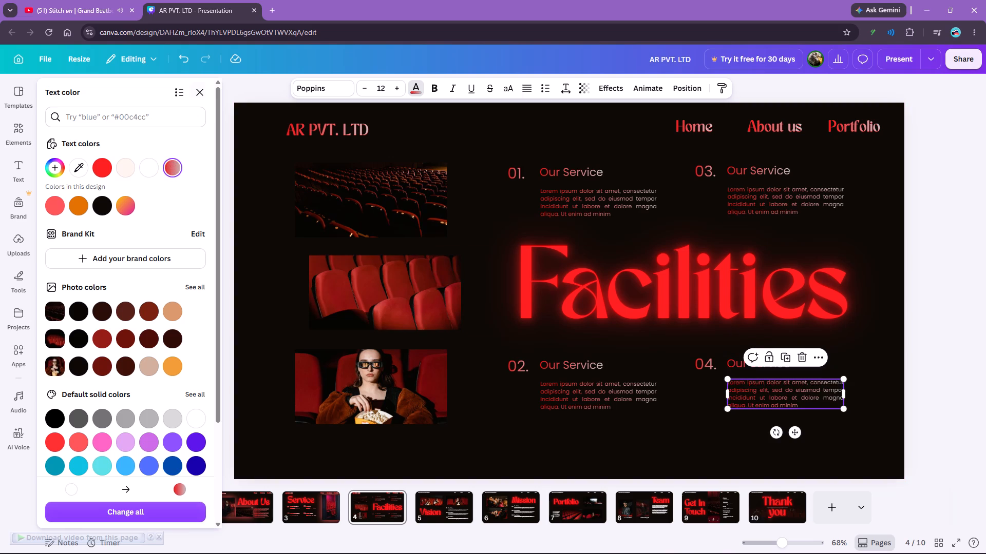
{"action": "left_click", "coordinate": [199, 90]}
{"action": "left_click", "coordinate": [141, 217]}
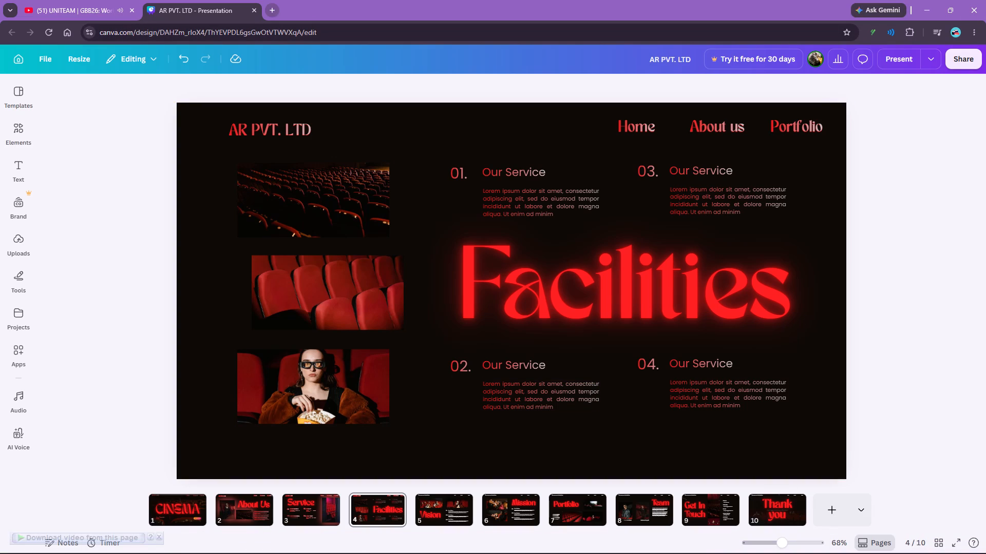
Export all pages of the presentation as a digital PDF.
{"action": "left_click", "coordinate": [932, 57]}
{"action": "left_click_drag", "start_coordinate": [915, 193], "coordinate": [914, 187]}
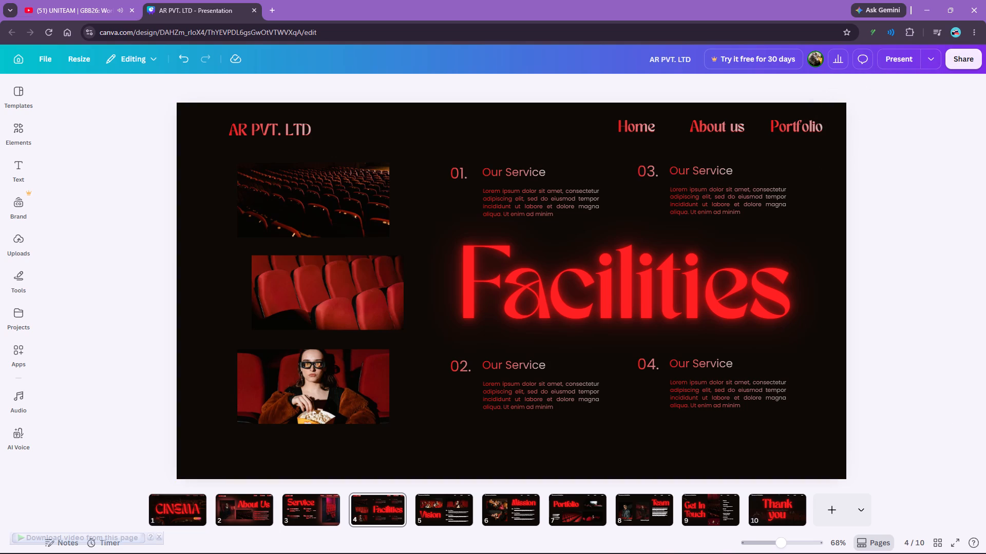
{"action": "left_click", "coordinate": [961, 61]}
{"action": "left_click", "coordinate": [968, 62]}
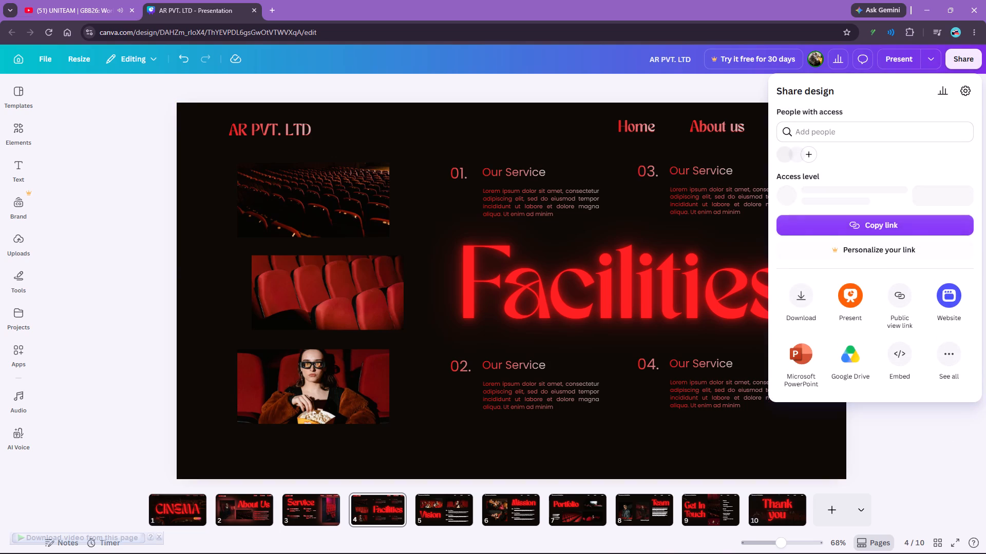
{"action": "left_click", "coordinate": [799, 289]}
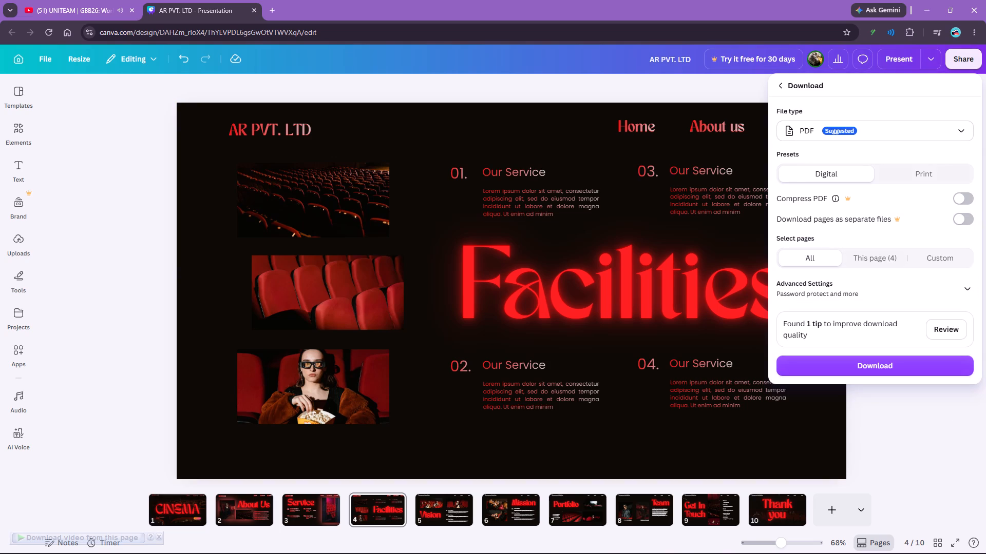
{"action": "scroll", "coordinate": [854, 287], "scroll_direction": "down", "scroll_amount": 3}
{"action": "left_click", "coordinate": [867, 362]}
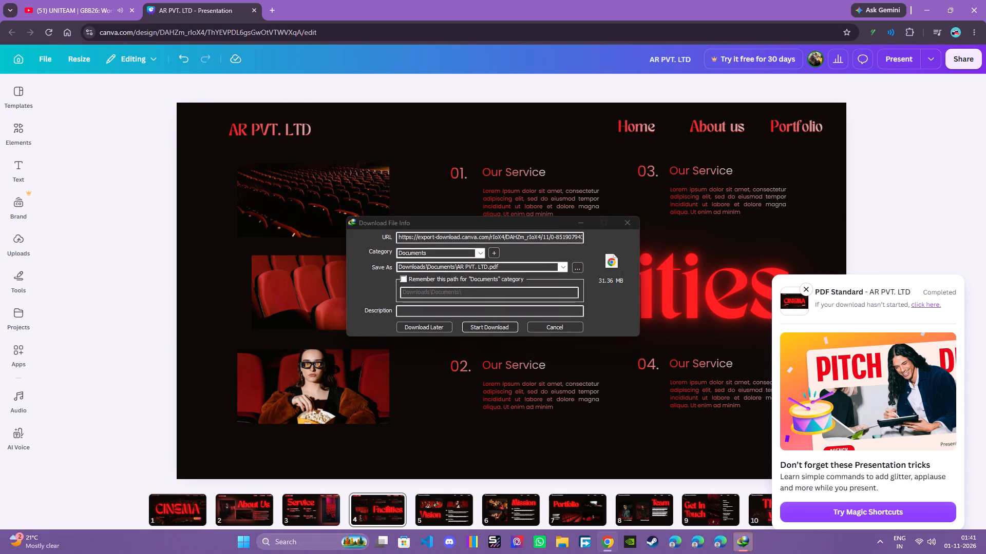
Save the exported "AR PVT. LTD" PDF to the Games & Softwares (D:) drive and start the download.
{"action": "left_click", "coordinate": [456, 267]}
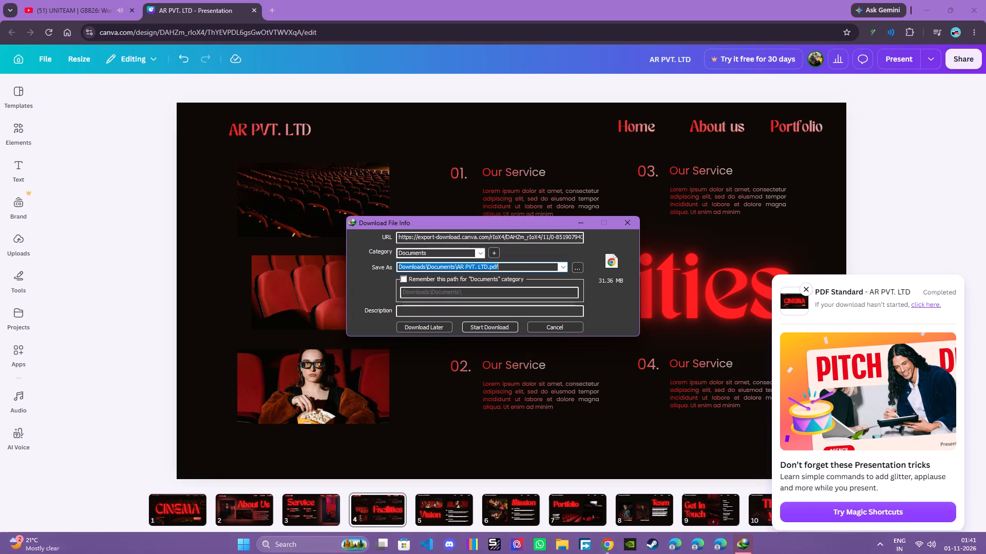
{"action": "left_click", "coordinate": [577, 265]}
{"action": "scroll", "coordinate": [419, 279], "scroll_direction": "down", "scroll_amount": 11}
{"action": "left_click", "coordinate": [385, 318]}
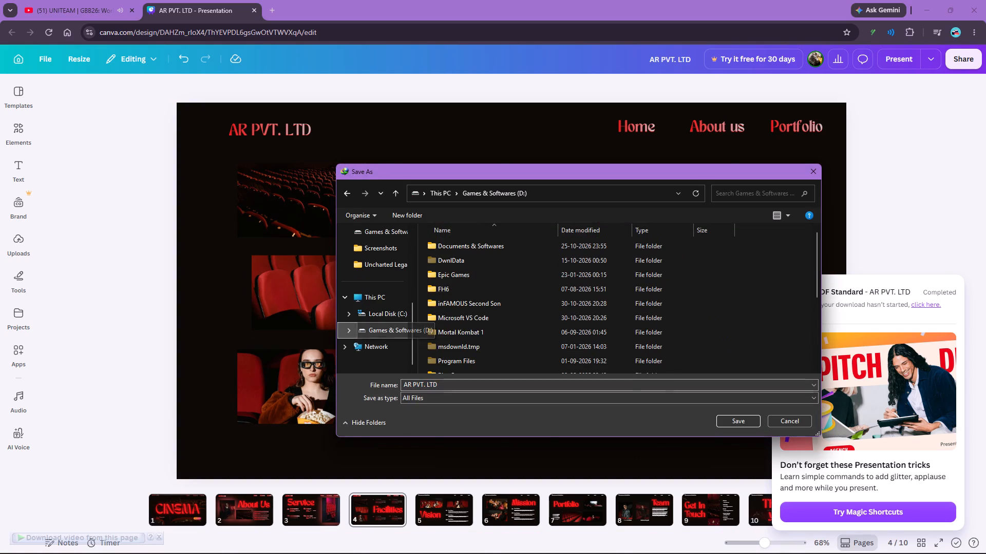
{"action": "left_click", "coordinate": [735, 420]}
{"action": "left_click", "coordinate": [502, 328]}
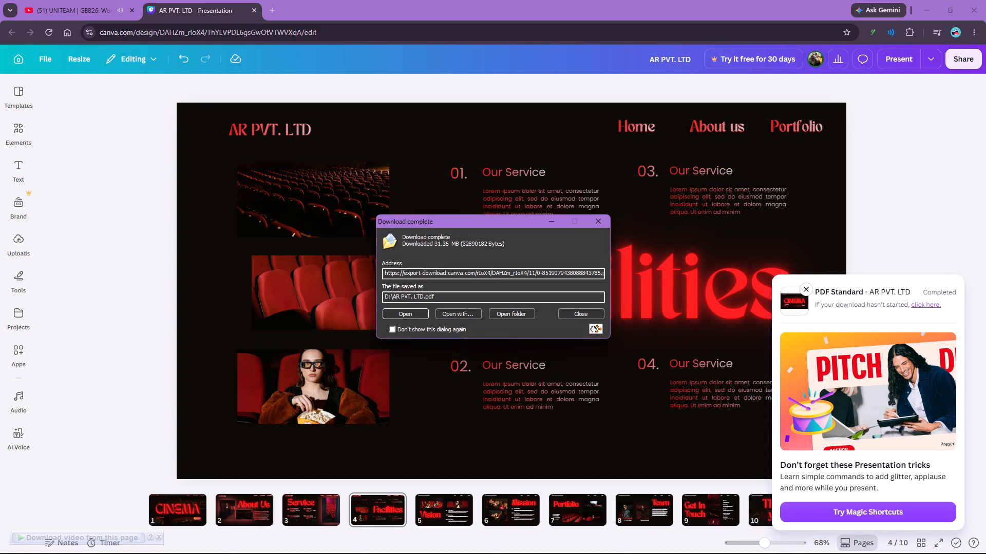
Open the downloaded PDF from its folder, check through its first pages, and close it.
{"action": "left_click", "coordinate": [520, 315]}
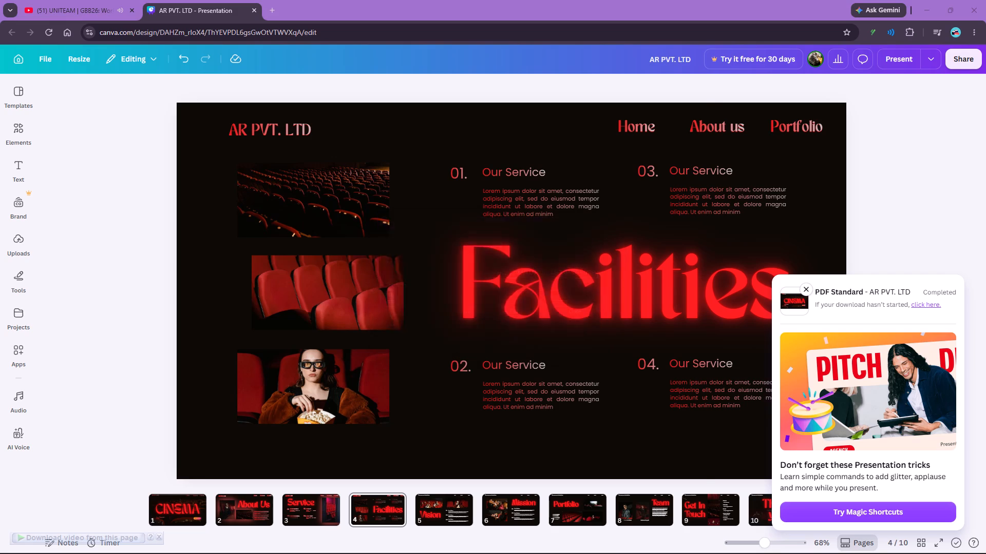
{"action": "double_click", "coordinate": [681, 260]}
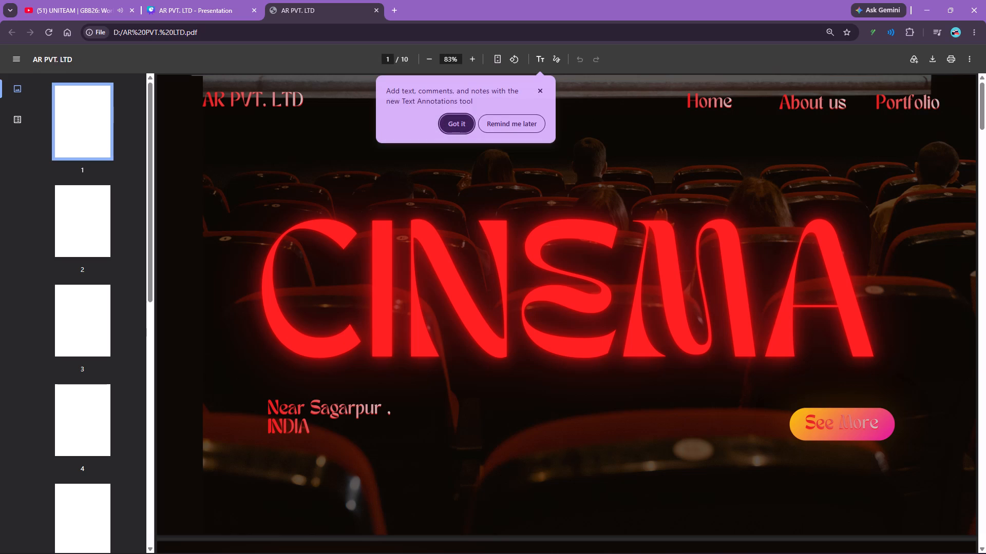
{"action": "left_click", "coordinate": [461, 124]}
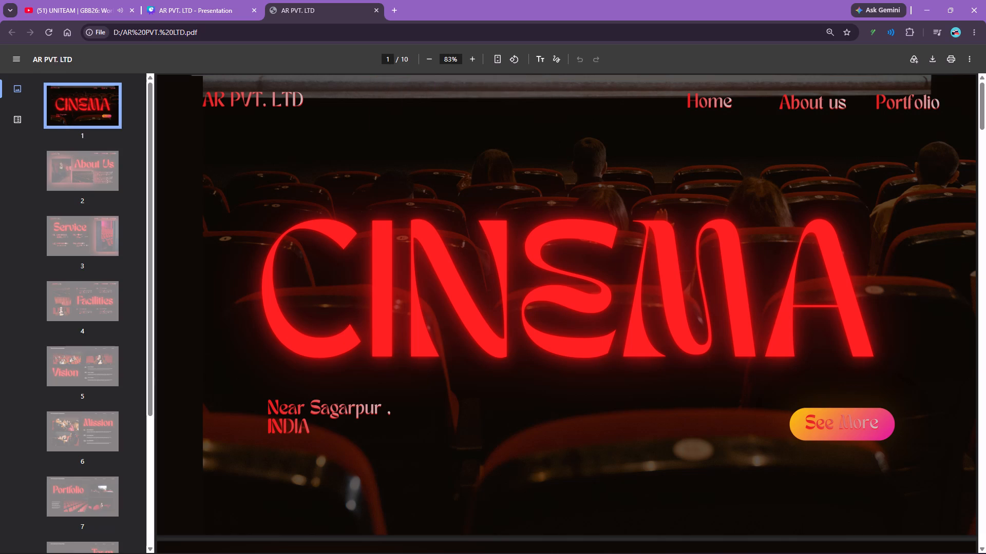
{"action": "left_click", "coordinate": [98, 161]}
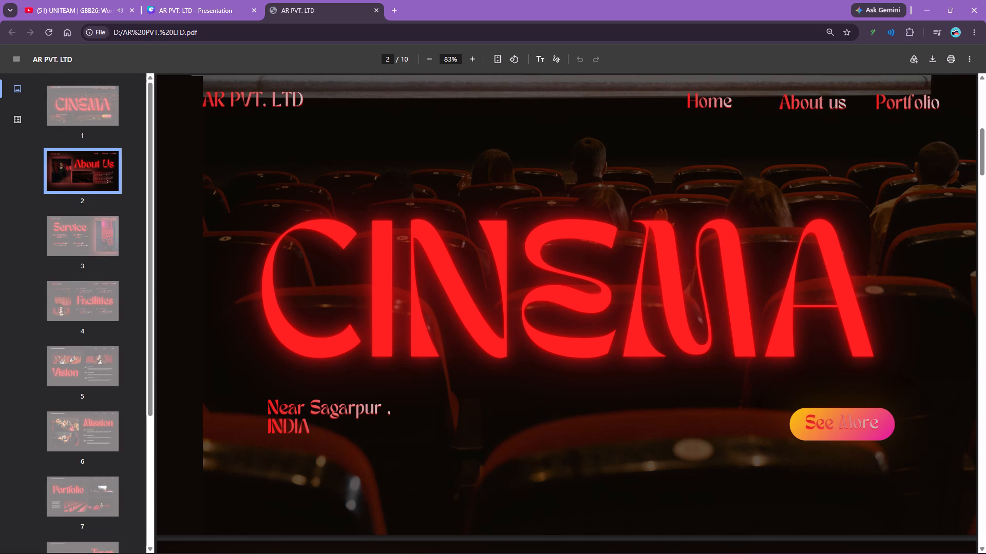
{"action": "left_click", "coordinate": [69, 90]}
{"action": "key", "text": "Right"}
{"action": "key", "text": "Right"}
{"action": "key", "text": "Right"}
{"action": "key", "text": "Right"}
{"action": "key", "text": "Right"}
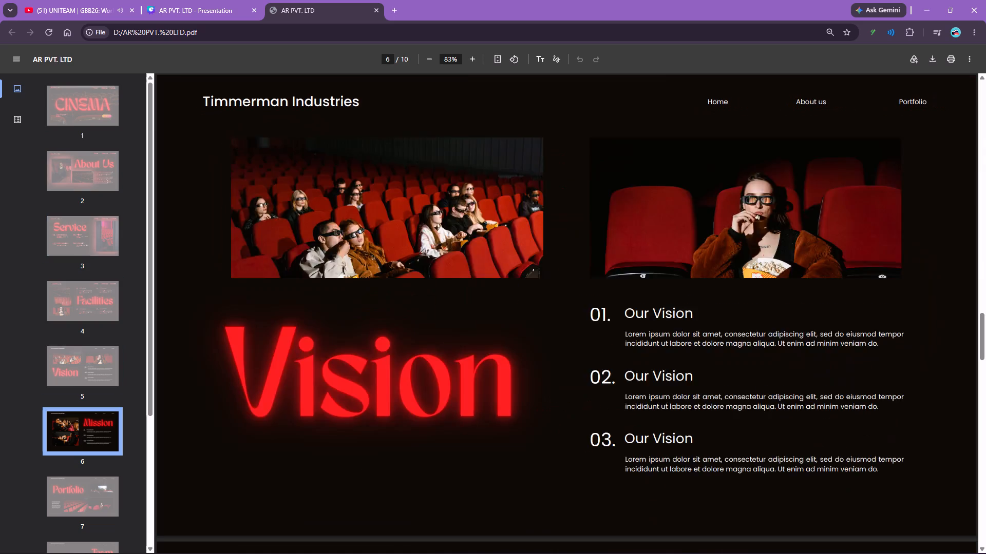
{"action": "left_click", "coordinate": [373, 6]}
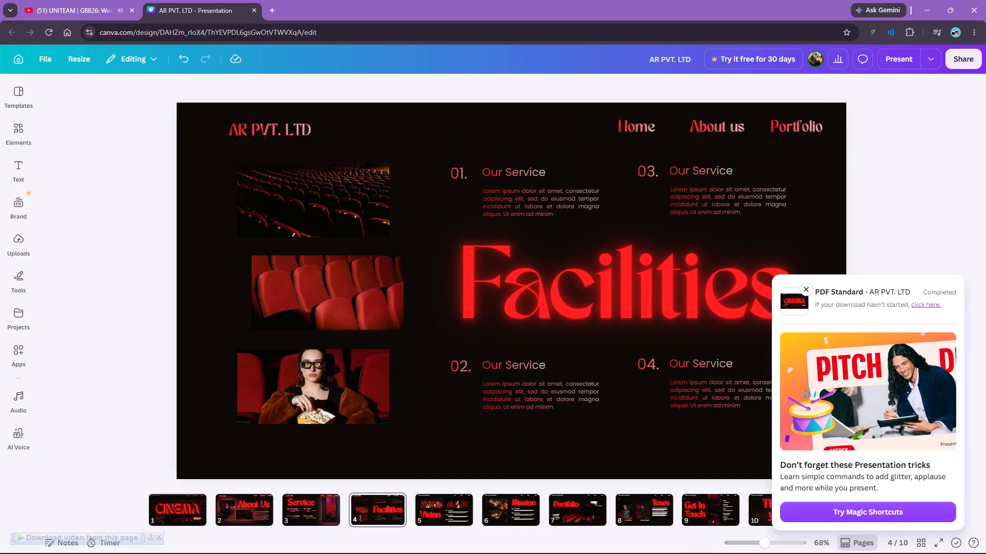
Copy the share link of the presentation.
{"action": "left_click", "coordinate": [953, 56]}
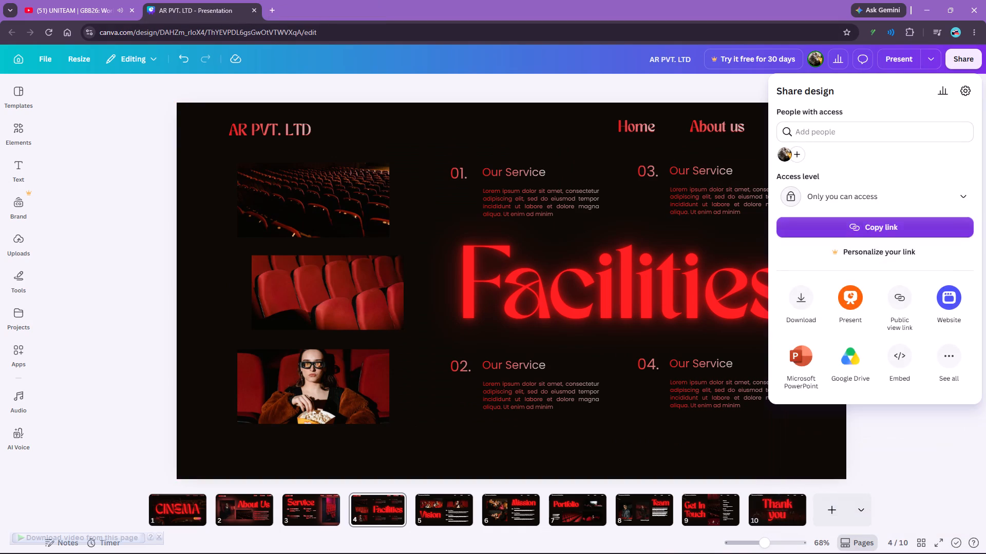
{"action": "left_click", "coordinate": [837, 230]}
{"action": "left_click", "coordinate": [605, 183]}
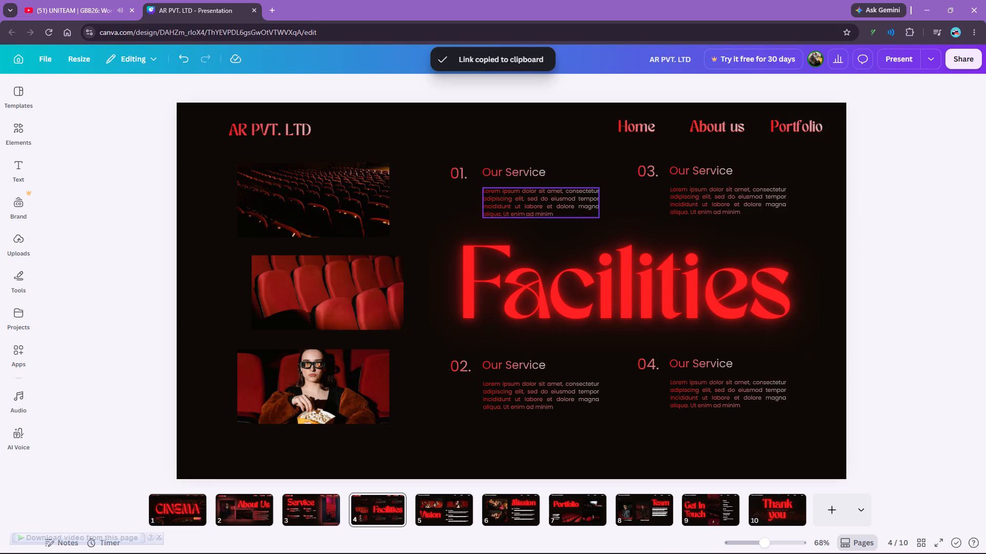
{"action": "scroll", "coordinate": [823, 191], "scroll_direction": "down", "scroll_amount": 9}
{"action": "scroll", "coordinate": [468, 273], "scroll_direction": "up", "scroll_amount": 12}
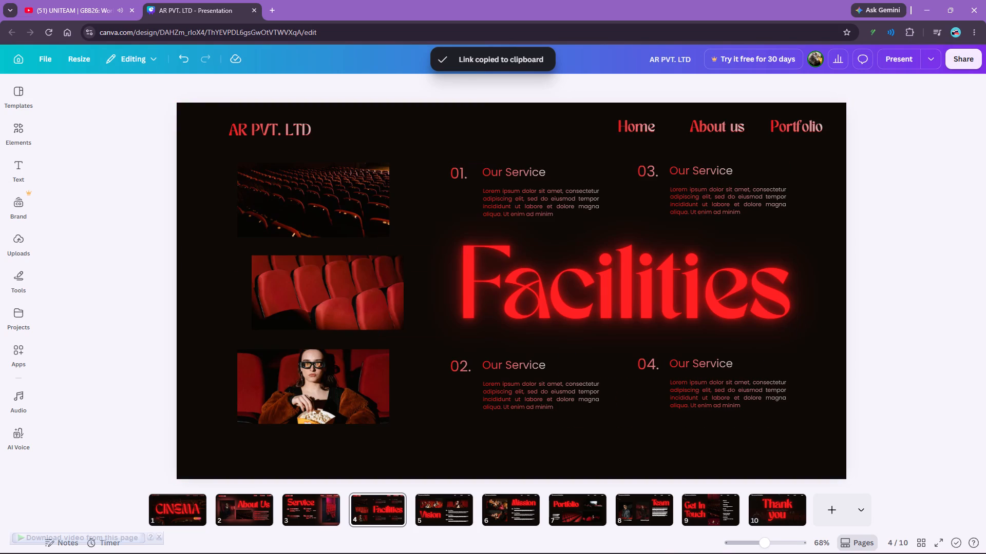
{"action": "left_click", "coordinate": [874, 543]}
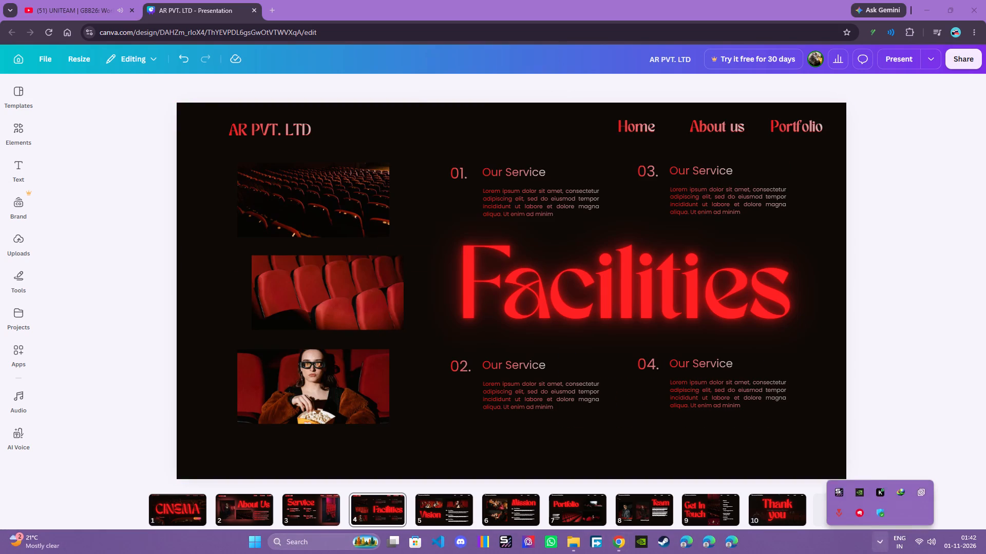